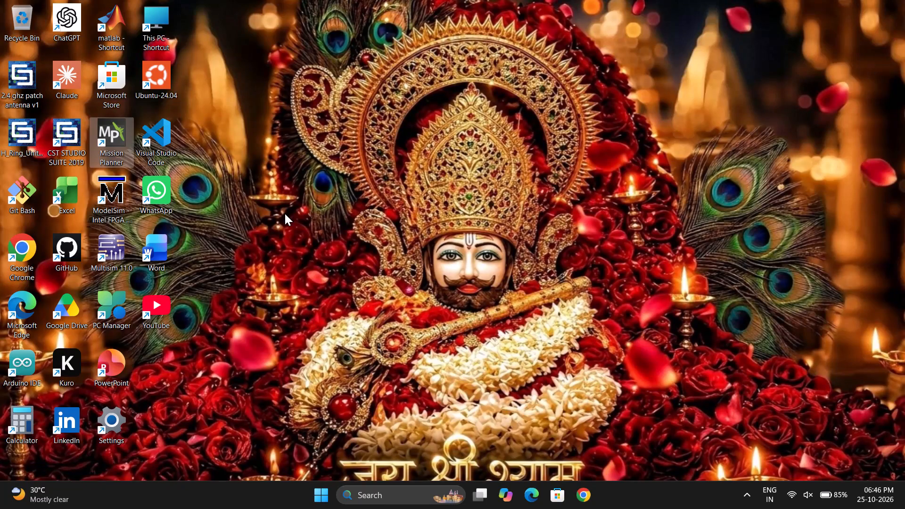
Launch Mission Planner from the desktop.
{"action": "double_click", "coordinate": [116, 144]}
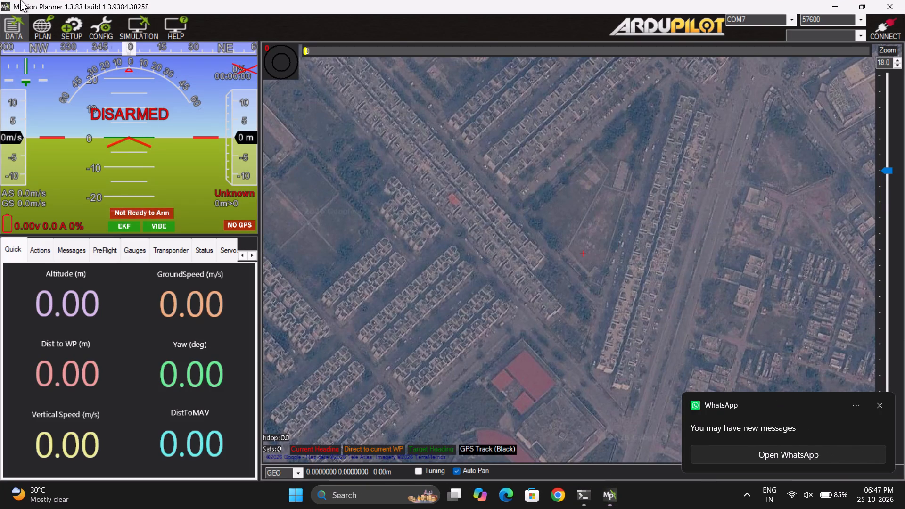
Connect to the flight controller through the USB serial device on COM4.
{"action": "left_click", "coordinate": [794, 19]}
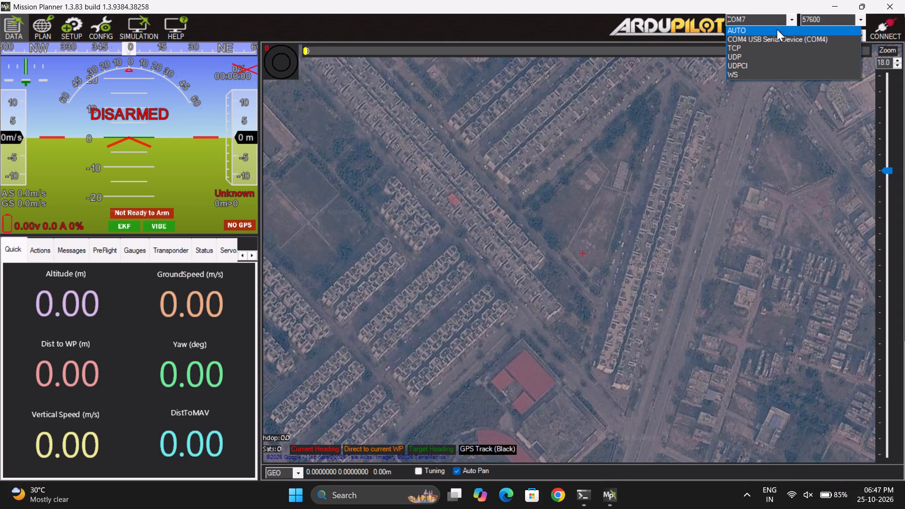
{"action": "left_click", "coordinate": [771, 38]}
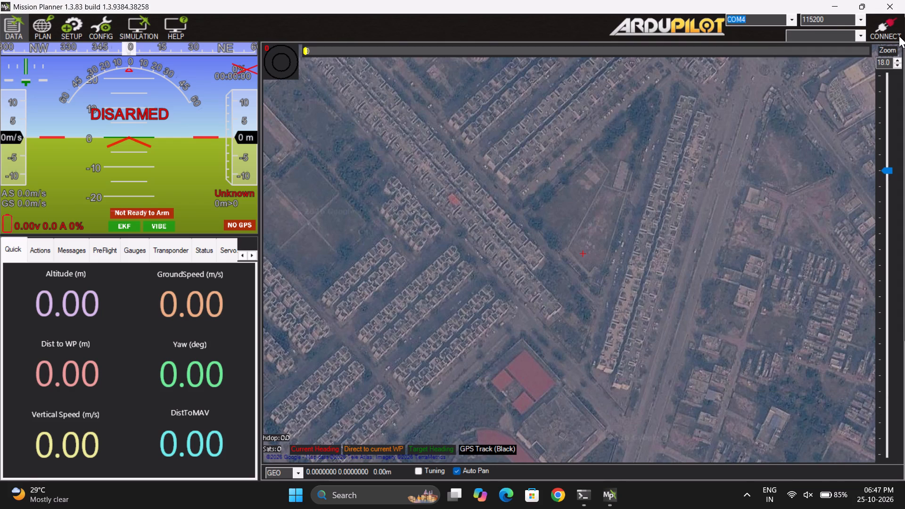
{"action": "left_click", "coordinate": [889, 32]}
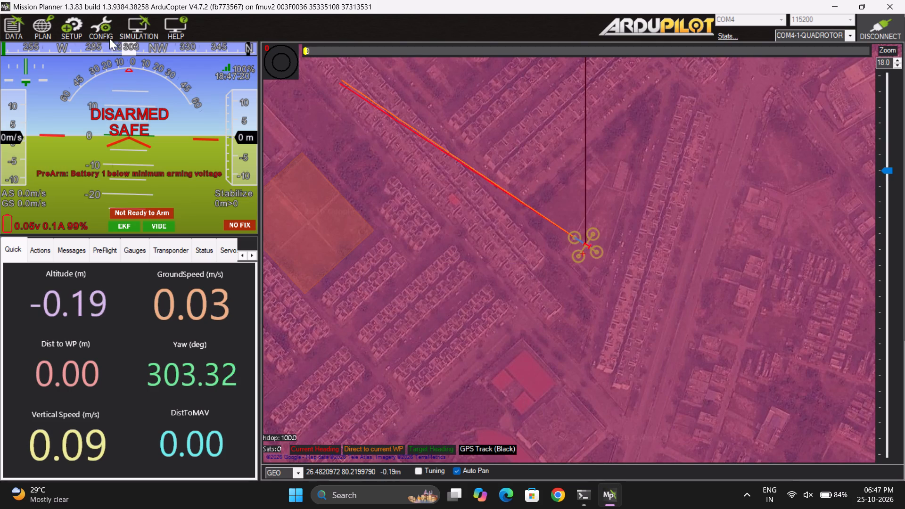
Look through the list of optional hardware pages in the hardware setup.
{"action": "left_click", "coordinate": [77, 30]}
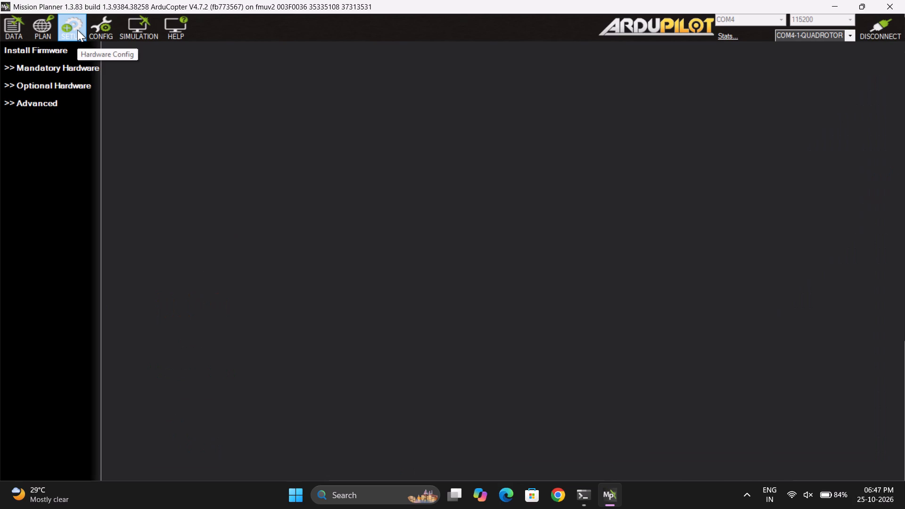
{"action": "left_click", "coordinate": [70, 81]}
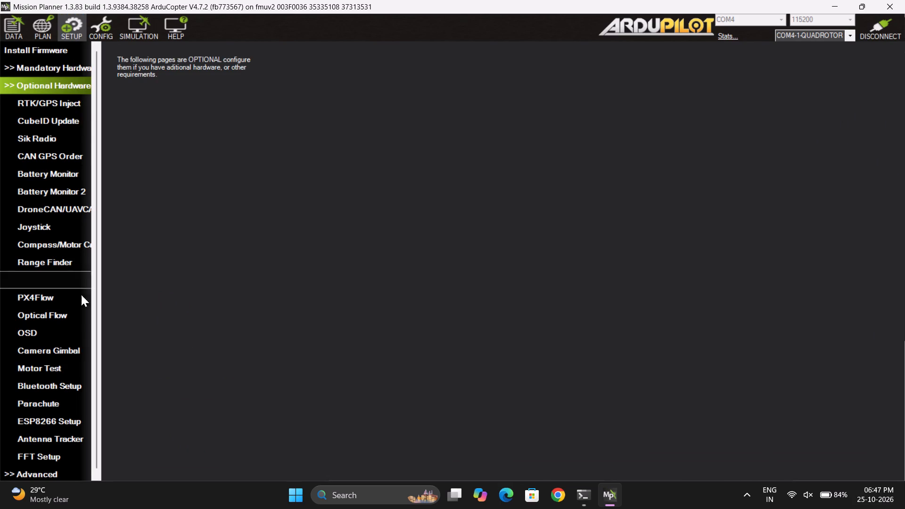
{"action": "scroll", "coordinate": [75, 364], "scroll_direction": "down", "scroll_amount": 6}
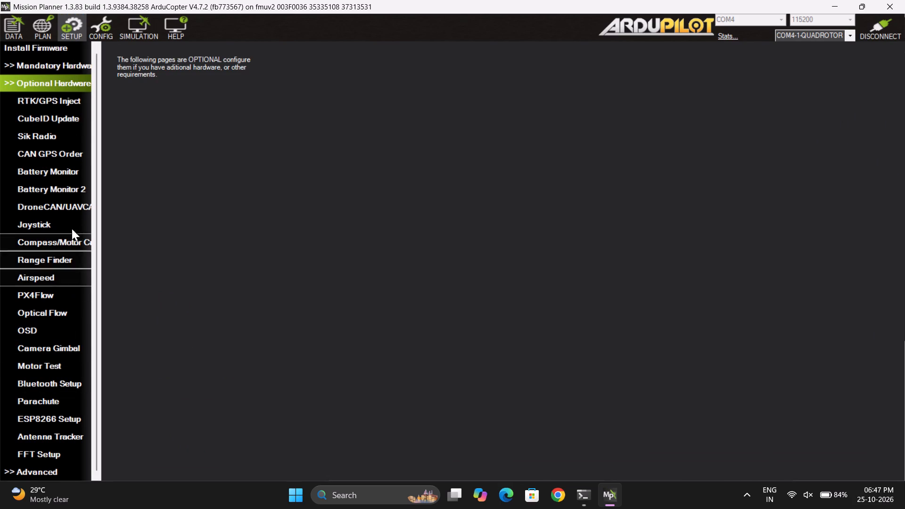
Open the vehicle's configuration section.
{"action": "left_click", "coordinate": [105, 29]}
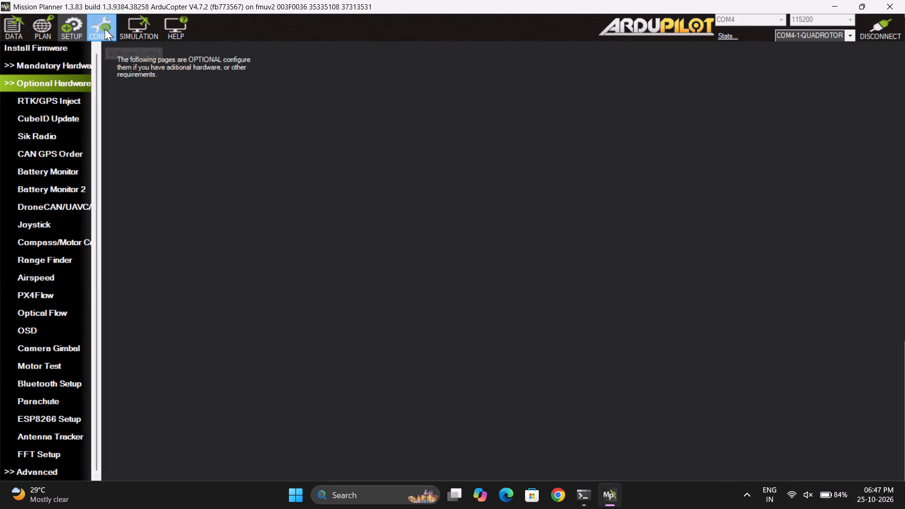
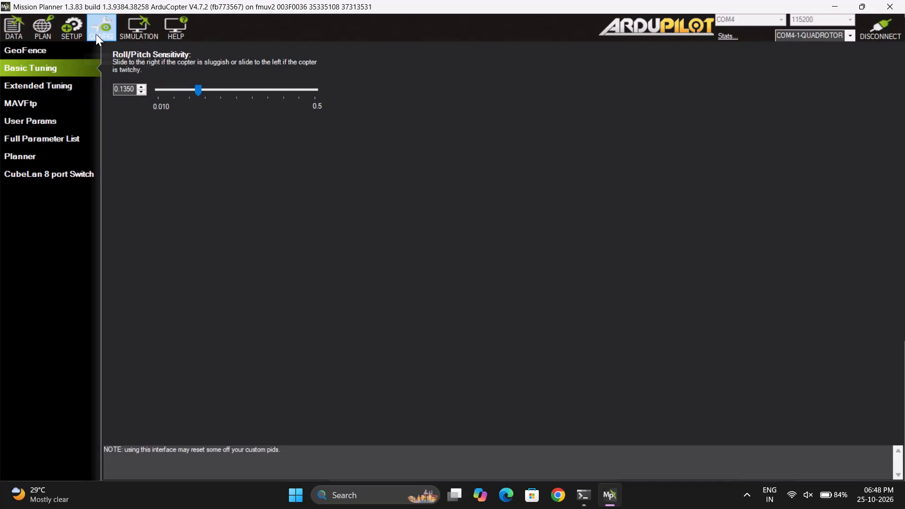
Set BATT_LOW_MAH to 700 mAh in the full parameter list.
{"action": "left_click", "coordinate": [98, 34]}
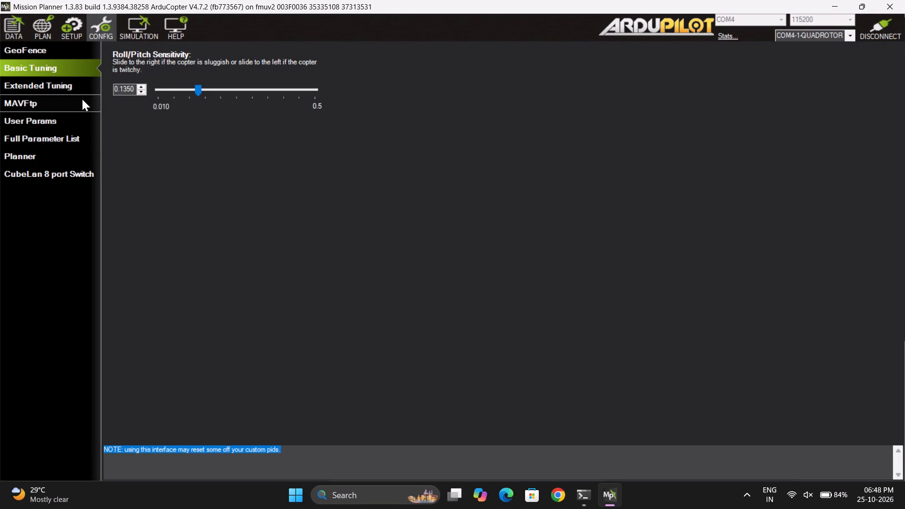
{"action": "left_click", "coordinate": [69, 138]}
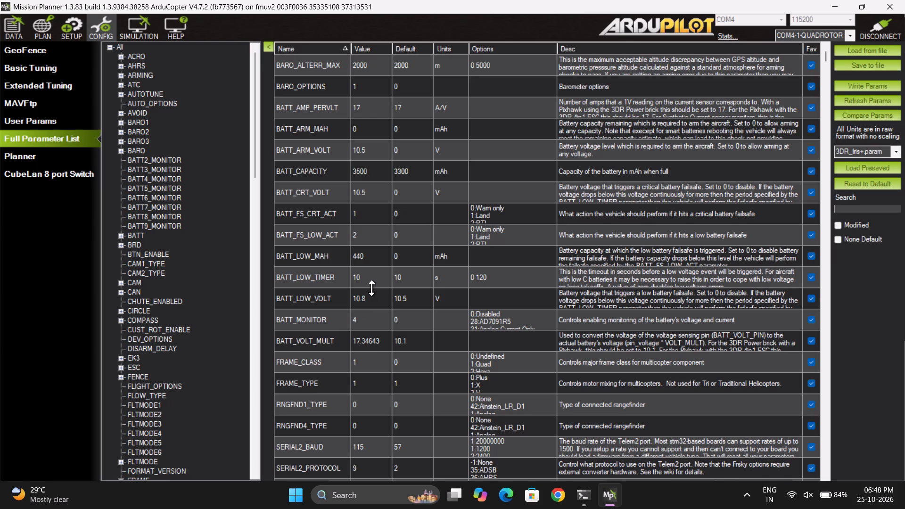
{"action": "left_click", "coordinate": [371, 258]}
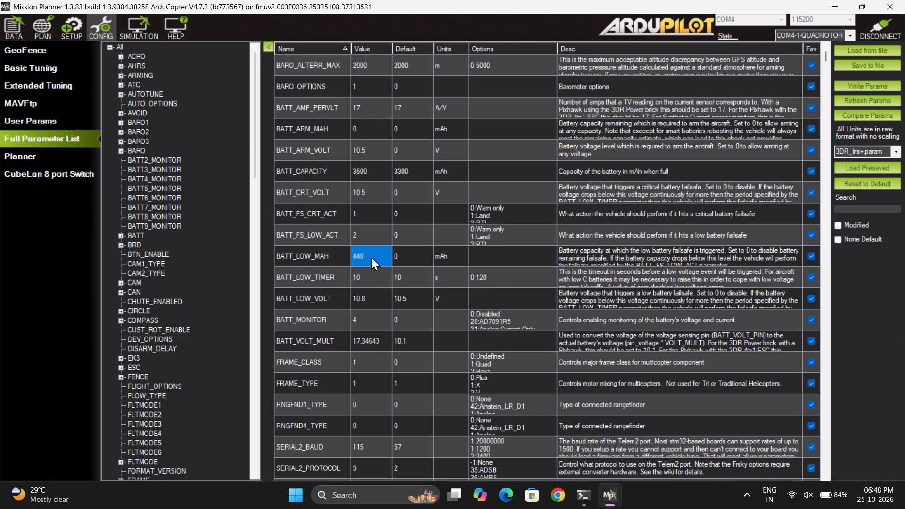
{"action": "type", "text": "700"}
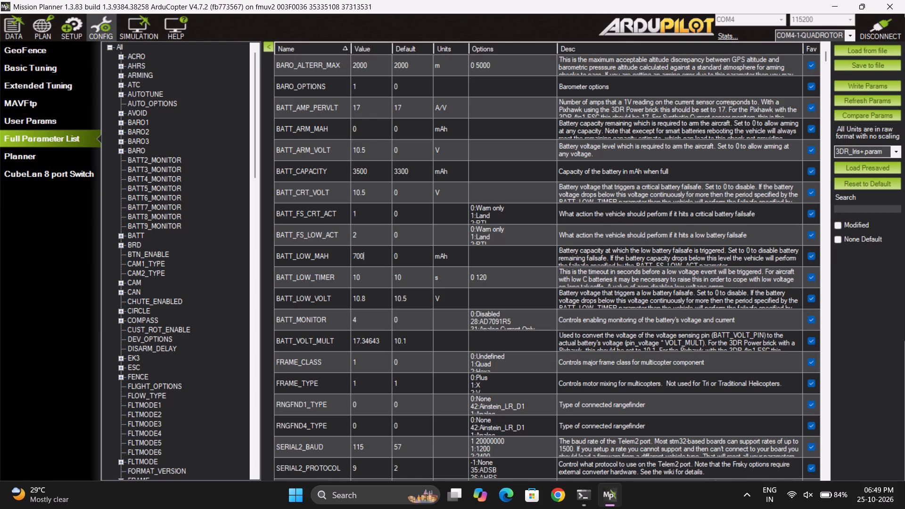
Filter the parameter list to the BATT group and mark BATT_CRT_MAH as a favourite.
{"action": "left_click", "coordinate": [130, 230]}
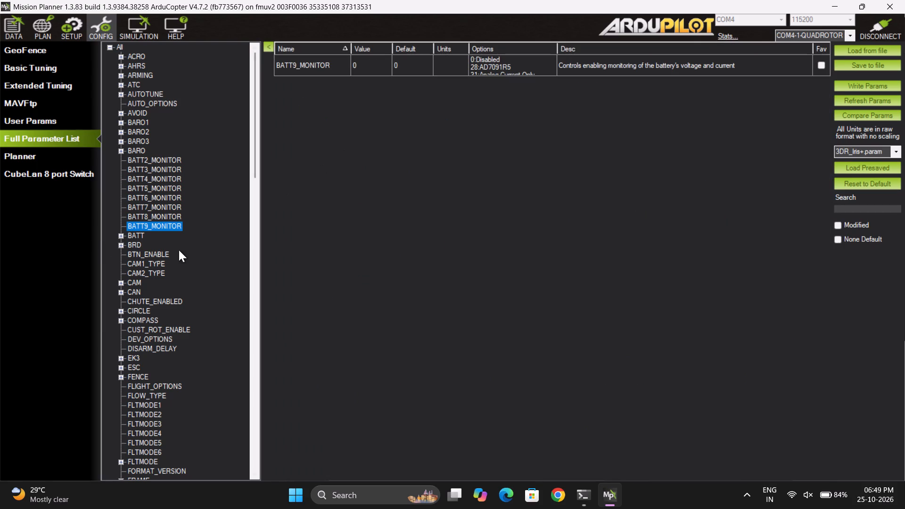
{"action": "left_click", "coordinate": [147, 240]}
{"action": "left_click", "coordinate": [142, 235]}
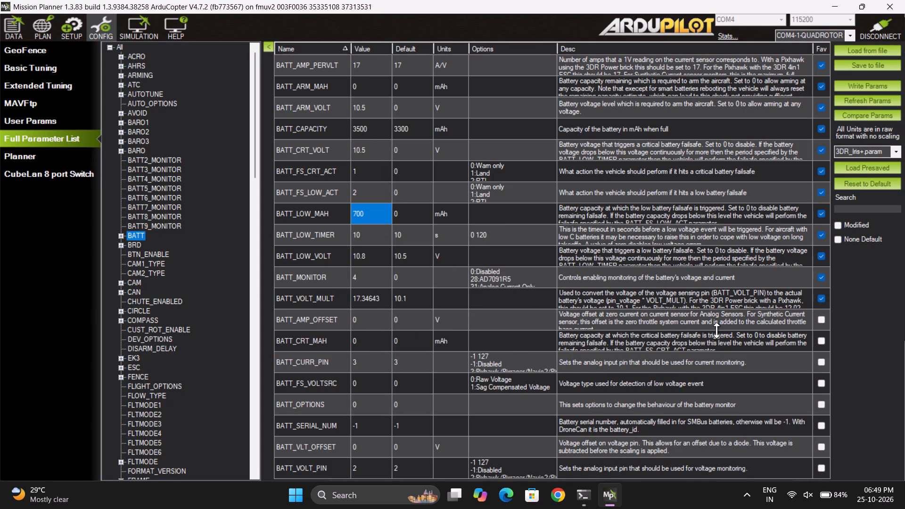
{"action": "left_click", "coordinate": [821, 339]}
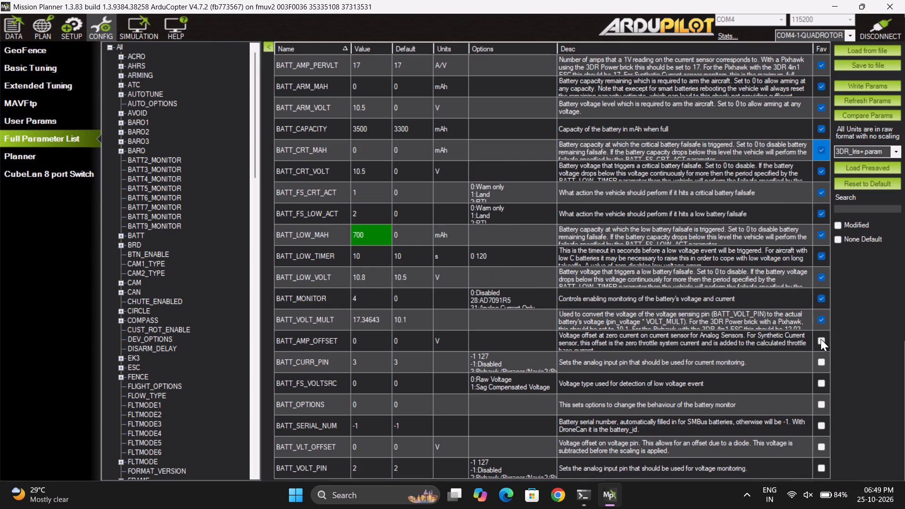
Write the modified BATT_LOW_MAH parameter to the flight controller.
{"action": "left_click", "coordinate": [880, 83]}
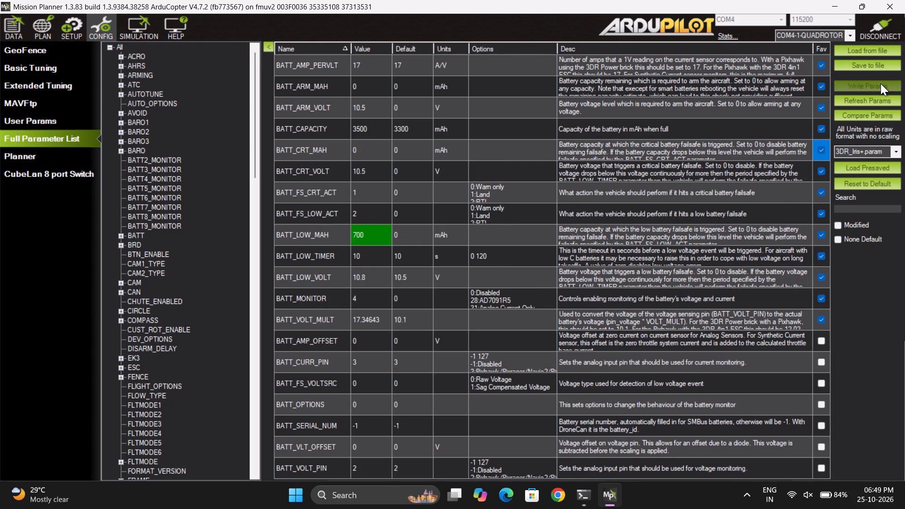
{"action": "left_click", "coordinate": [525, 285]}
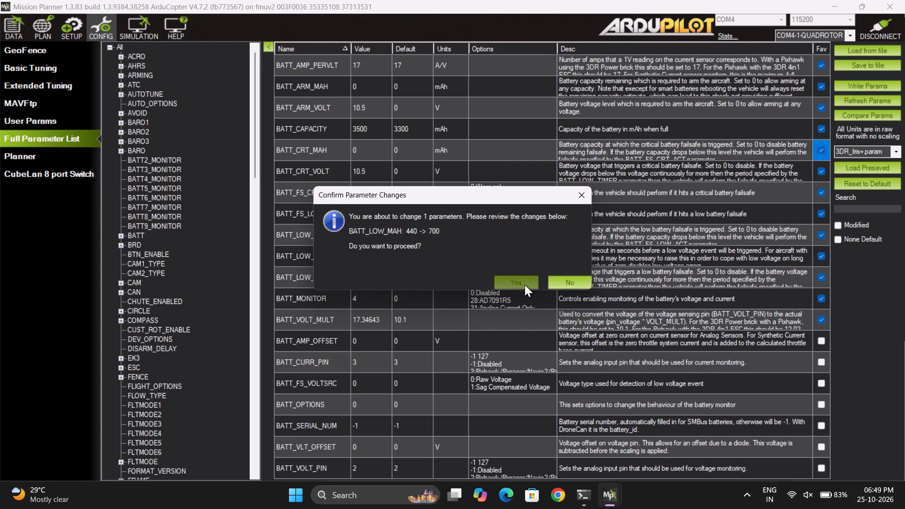
{"action": "left_click", "coordinate": [501, 257]}
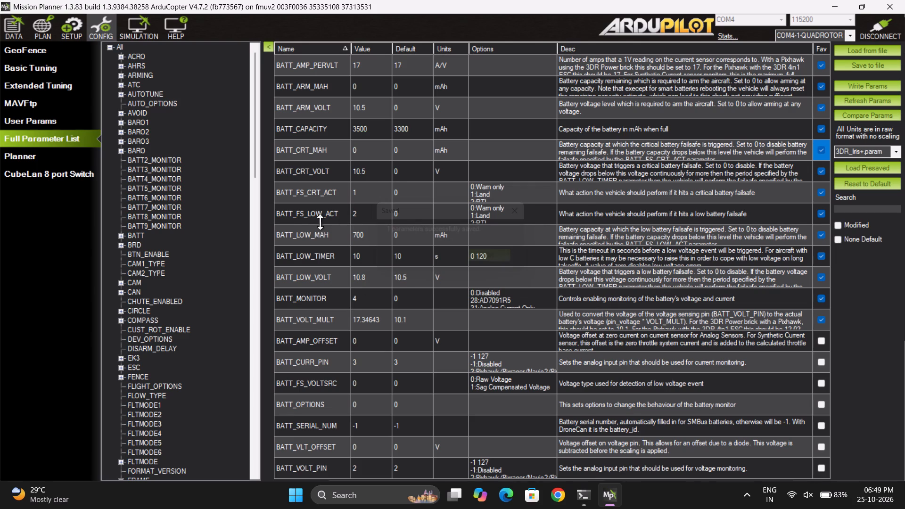
Open the Battery Monitor page in the optional hardware setup.
{"action": "left_click", "coordinate": [10, 41]}
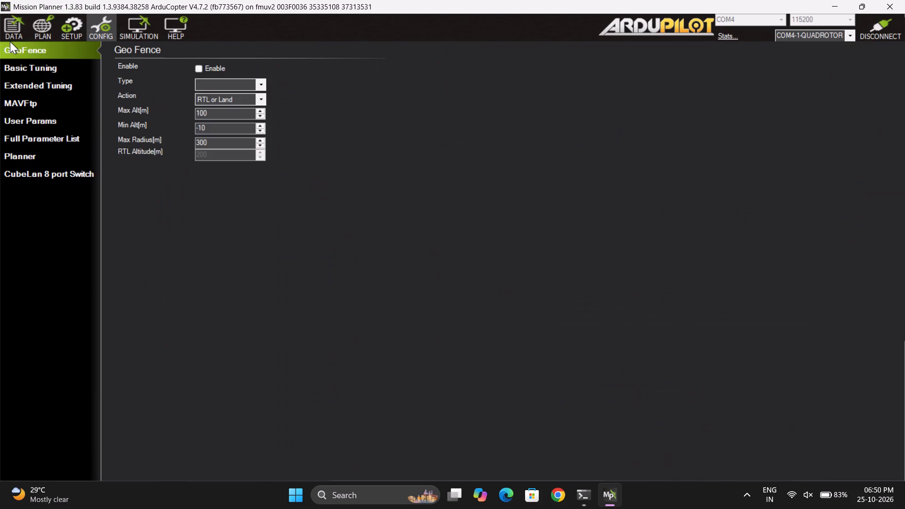
{"action": "left_click", "coordinate": [67, 35]}
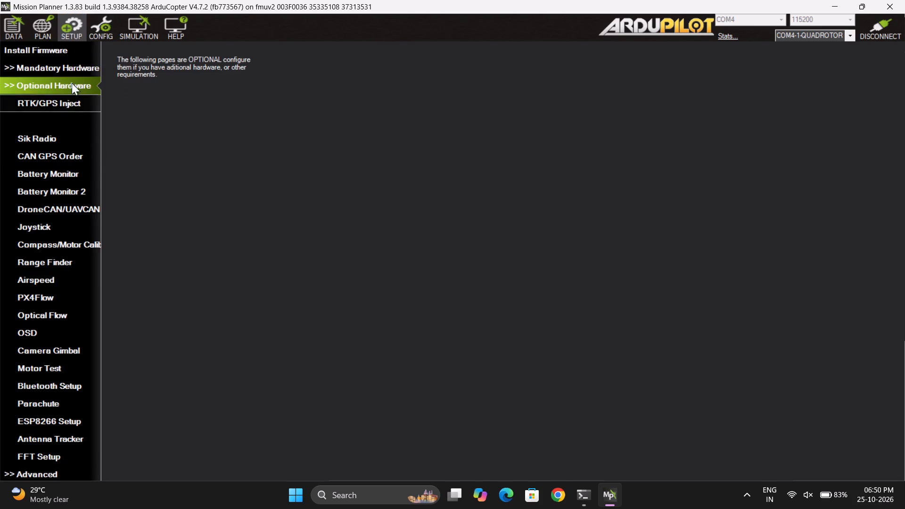
{"action": "left_click", "coordinate": [89, 34]}
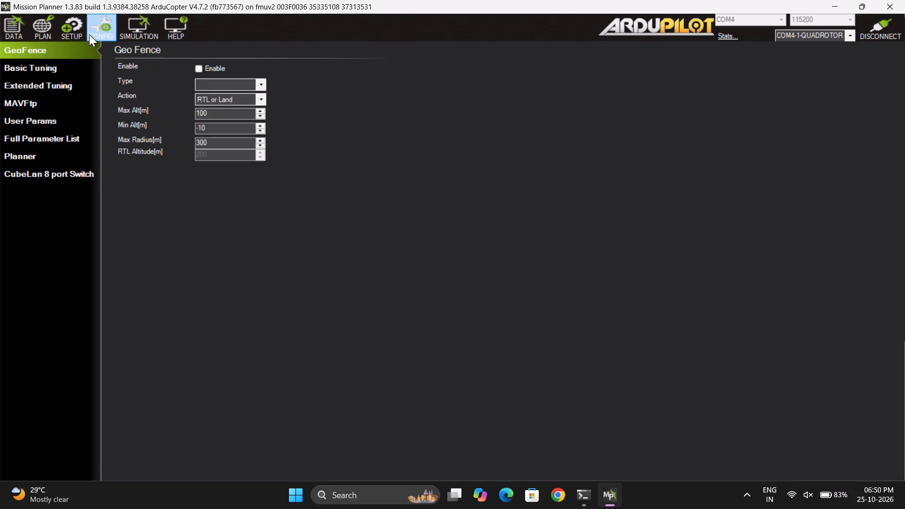
{"action": "left_click", "coordinate": [74, 33]}
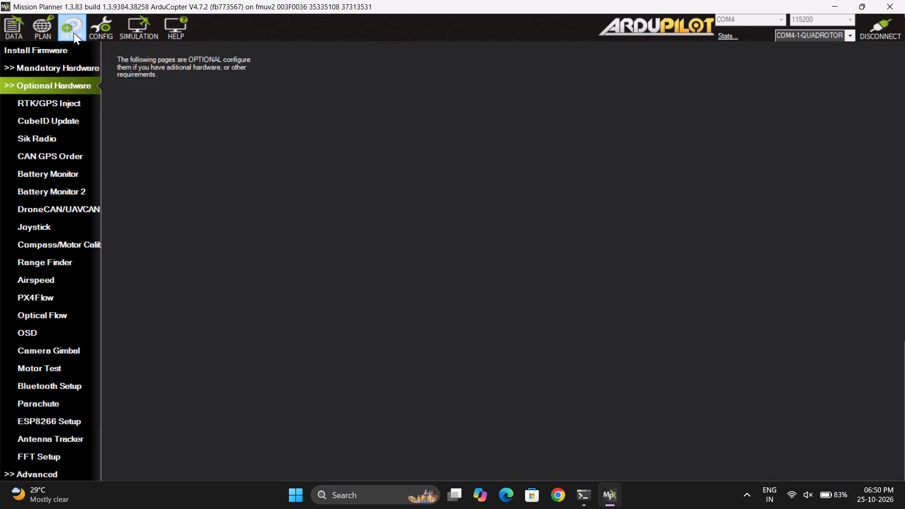
{"action": "left_click", "coordinate": [66, 170]}
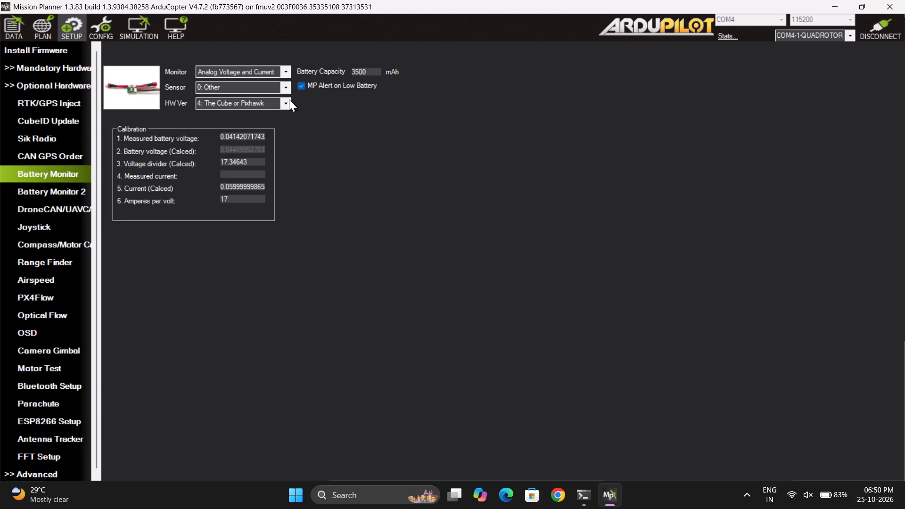
Clear the existing measured battery voltage in the battery monitor's calibration settings.
{"action": "left_click", "coordinate": [264, 135]}
{"action": "key", "text": "BackSpace"}
{"action": "key", "text": "BackSpace"}
{"action": "key", "text": "BackSpace"}
{"action": "key", "text": "BackSpace"}
{"action": "key", "text": "BackSpace"}
{"action": "key", "text": "BackSpace"}
{"action": "key", "text": "BackSpace"}
{"action": "key", "text": "BackSpace"}
{"action": "key", "text": "BackSpace"}
{"action": "key", "text": "BackSpace"}
{"action": "key", "text": "BackSpace"}
{"action": "key", "text": "BackSpace"}
{"action": "key", "text": "BackSpace"}
{"action": "key", "text": "BackSpace"}
{"action": "key", "text": "BackSpace"}
{"action": "key", "text": "BackSpace"}
{"action": "key", "text": "BackSpace"}
{"action": "key", "text": "BackSpace"}
{"action": "key", "text": "BackSpace"}
{"action": "key", "text": "BackSpace"}
{"action": "key", "text": "Right"}
{"action": "key", "text": "Right"}
{"action": "key", "text": "Right"}
{"action": "key", "text": "Right"}
{"action": "key", "text": "Right"}
{"action": "key", "text": "Right"}
{"action": "key", "text": "Right"}
{"action": "key", "text": "Right"}
{"action": "key", "text": "Right"}
{"action": "key", "text": "Right"}
{"action": "key", "text": "Right"}
{"action": "key", "text": "Right"}
{"action": "key", "text": "Right"}
{"action": "key", "text": "Right"}
{"action": "key", "text": "Right"}
{"action": "key", "text": "Right"}
{"action": "key", "text": "Right"}
{"action": "key", "text": "Right"}
{"action": "key", "text": "Right"}
{"action": "key", "text": "Right"}
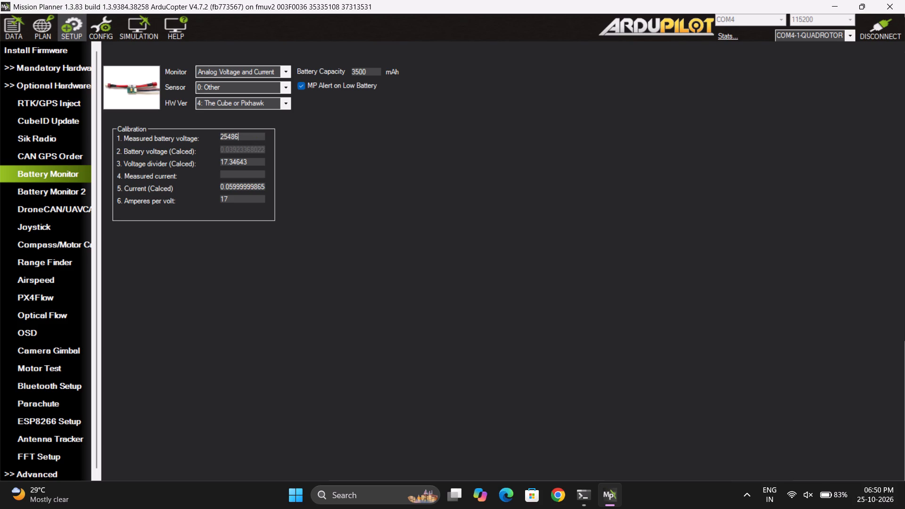
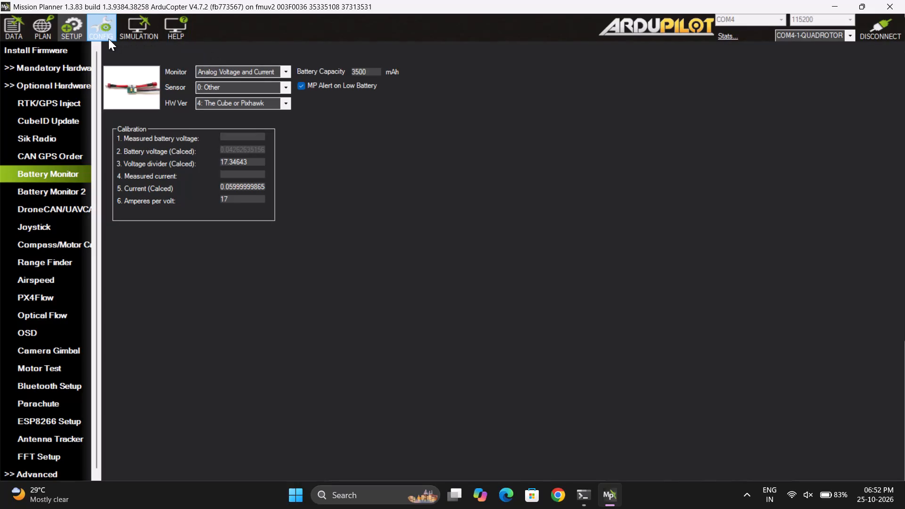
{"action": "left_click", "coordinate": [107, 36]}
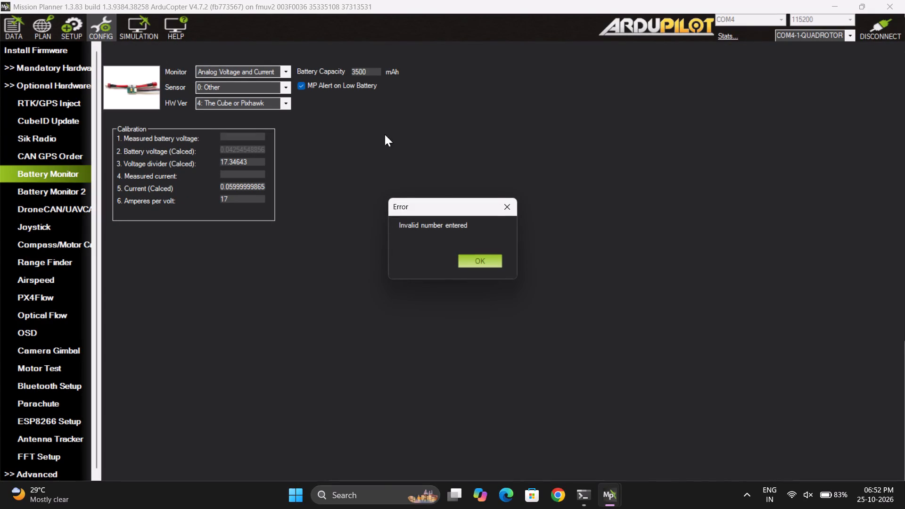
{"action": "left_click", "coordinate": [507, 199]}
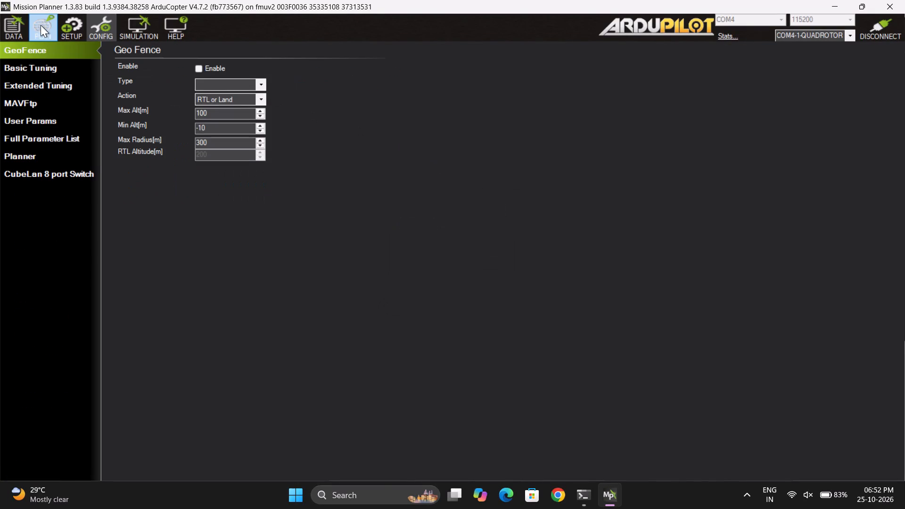
Open the ESC Calibration page in the mandatory hardware setup and start the ESC calibration.
{"action": "left_click", "coordinate": [64, 31]}
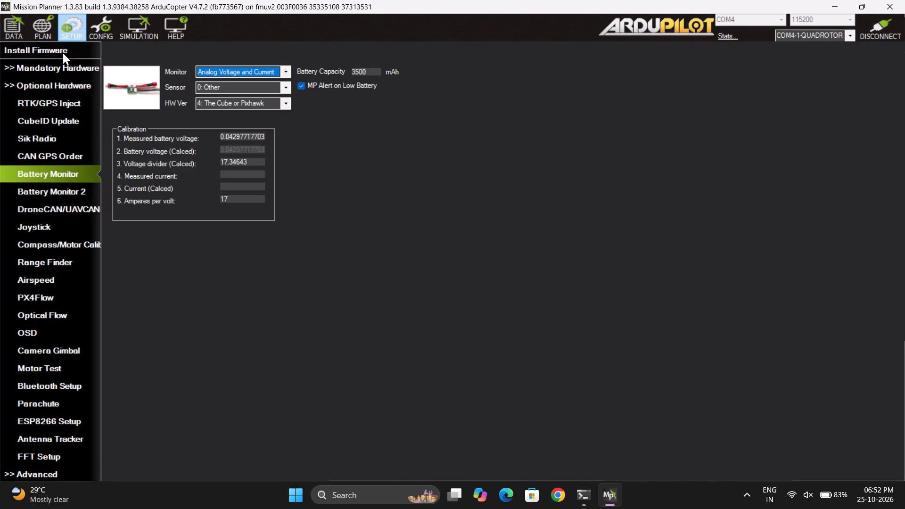
{"action": "left_click", "coordinate": [59, 65]}
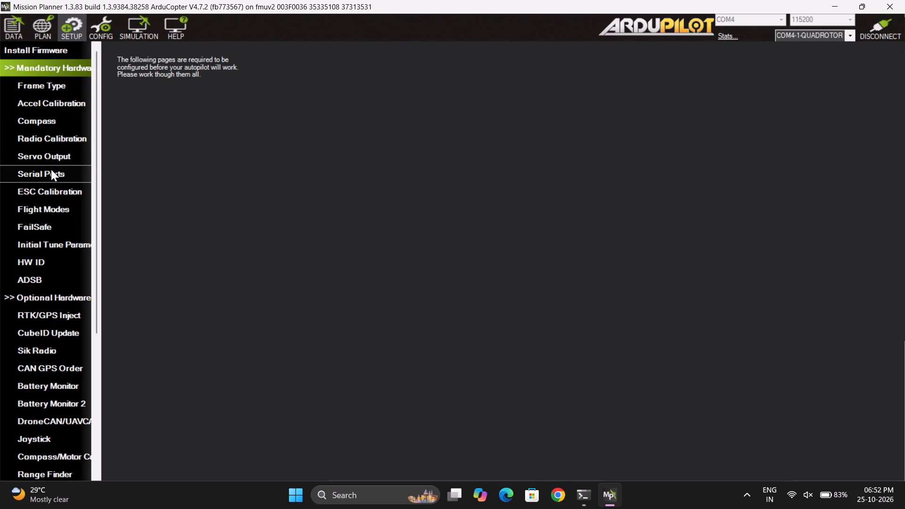
{"action": "left_click", "coordinate": [47, 187]}
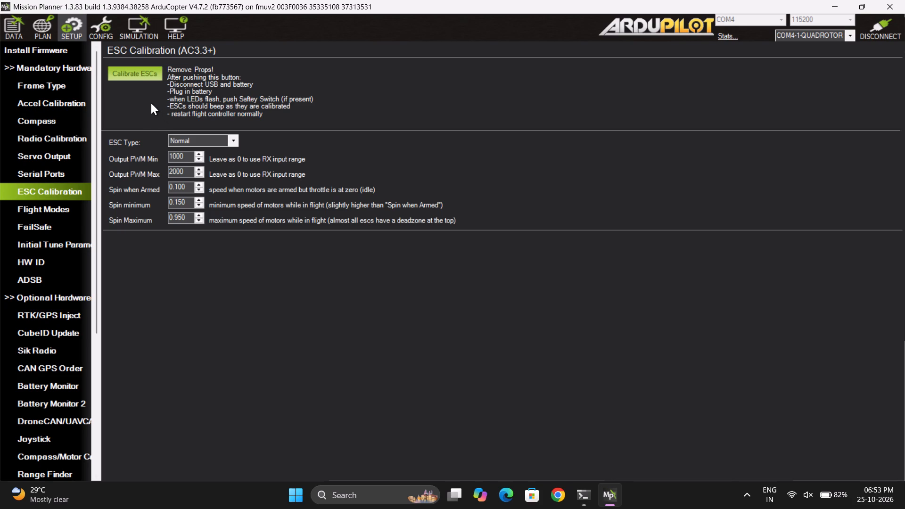
{"action": "left_click", "coordinate": [145, 76]}
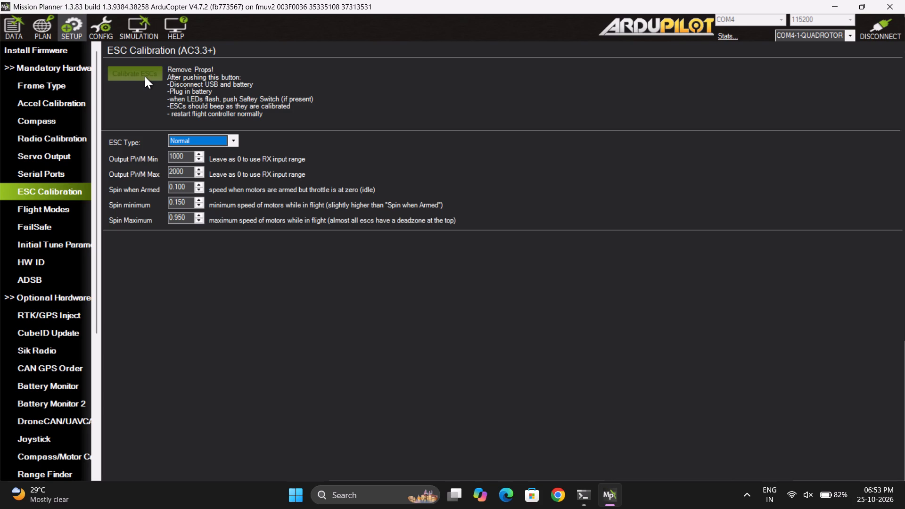
Check the vehicle's battery and status readings in the flight data view.
{"action": "left_click", "coordinate": [6, 26]}
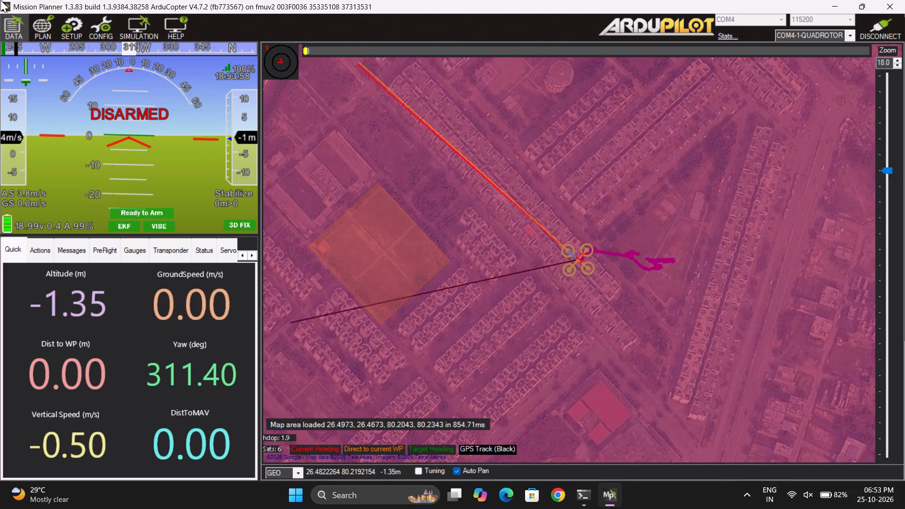
On the optional hardware's Battery Monitor page, set the measured battery voltage in the calibration settings to 11.8.
{"action": "left_click", "coordinate": [101, 27]}
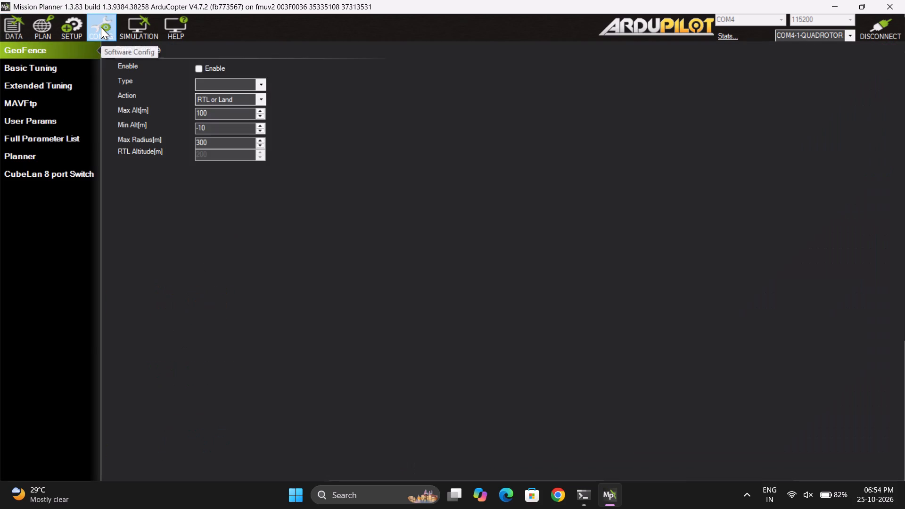
{"action": "left_click", "coordinate": [69, 32]}
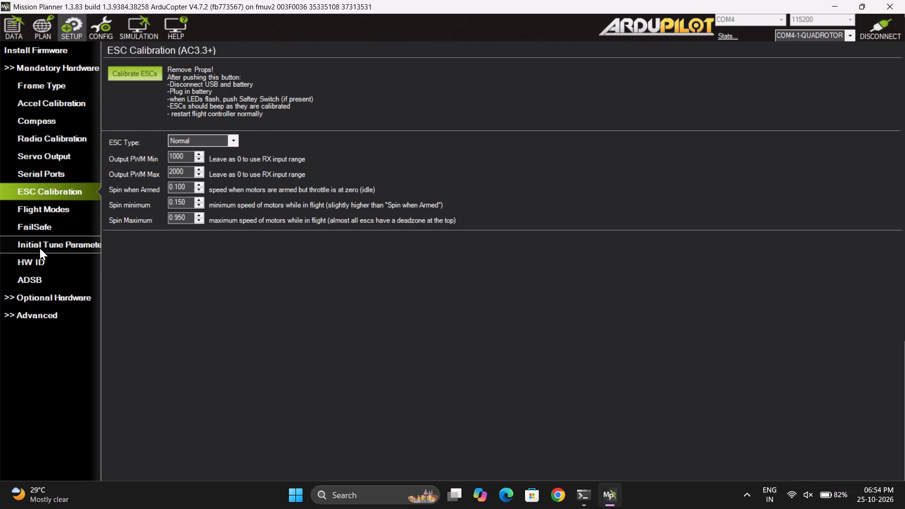
{"action": "left_click", "coordinate": [27, 294]}
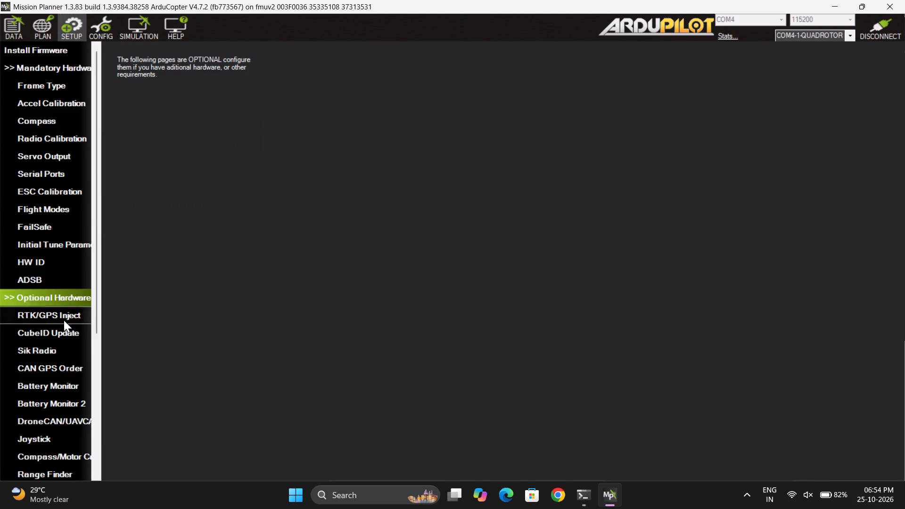
{"action": "left_click", "coordinate": [49, 386]}
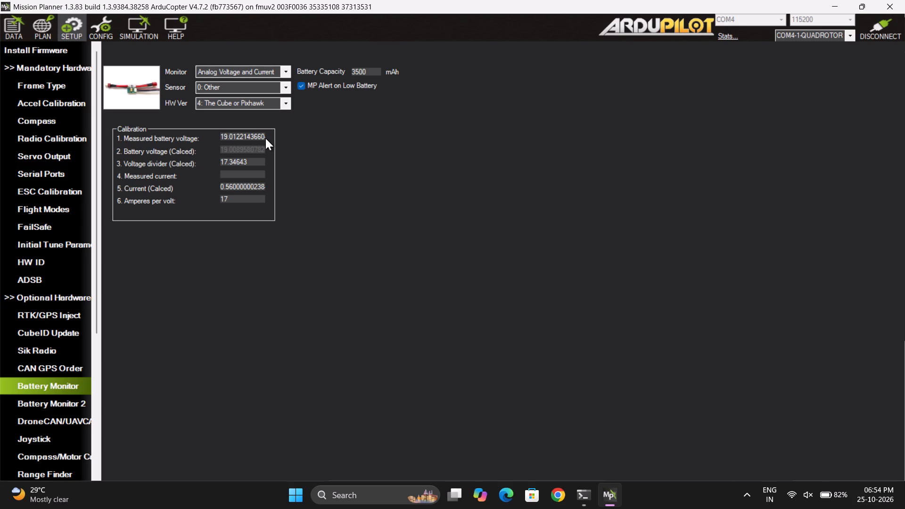
{"action": "left_click", "coordinate": [265, 138]}
{"action": "left_click", "coordinate": [265, 138]}
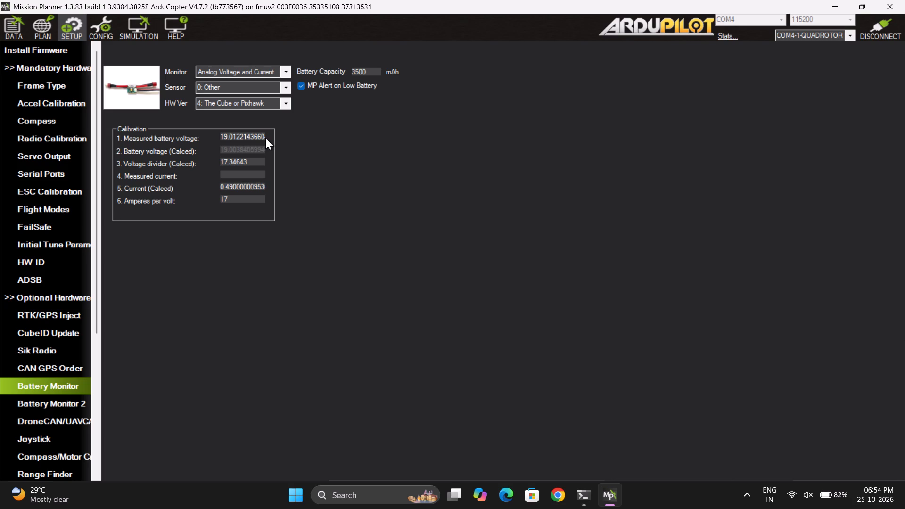
{"action": "left_click", "coordinate": [263, 137]}
{"action": "key", "text": "BackSpace"}
{"action": "key", "text": "BackSpace"}
{"action": "key", "text": "BackSpace"}
{"action": "key", "text": "BackSpace"}
{"action": "key", "text": "BackSpace"}
{"action": "key", "text": "BackSpace"}
{"action": "key", "text": "BackSpace"}
{"action": "key", "text": "BackSpace"}
{"action": "key", "text": "BackSpace"}
{"action": "key", "text": "BackSpace"}
{"action": "key", "text": "BackSpace"}
{"action": "key", "text": "BackSpace"}
{"action": "key", "text": "BackSpace"}
{"action": "key", "text": "BackSpace"}
{"action": "key", "text": "BackSpace"}
{"action": "key", "text": "BackSpace"}
{"action": "key", "text": "BackSpace"}
{"action": "key", "text": "BackSpace"}
{"action": "key", "text": "BackSpace"}
{"action": "key", "text": "BackSpace"}
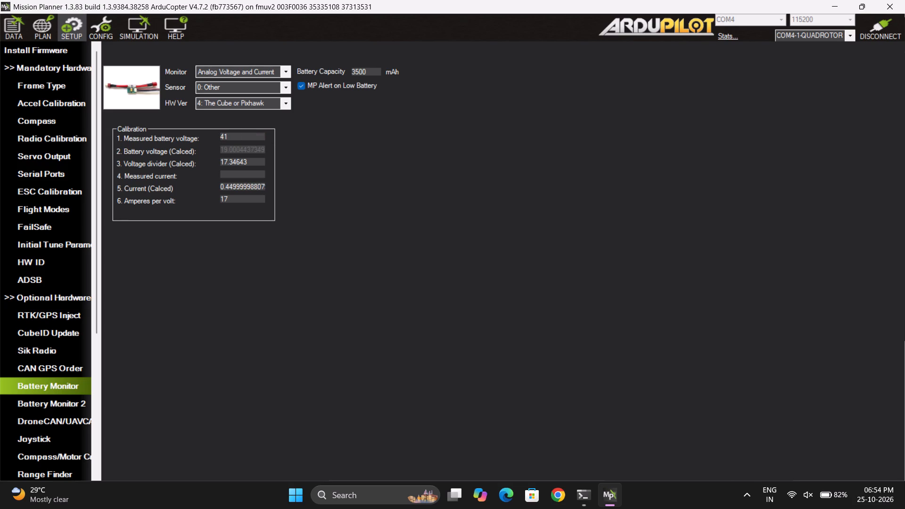
{"action": "key", "text": "Right"}
{"action": "key", "text": "Right"}
{"action": "key", "text": "Right"}
{"action": "key", "text": "Right"}
{"action": "key", "text": "Right"}
{"action": "key", "text": "Right"}
{"action": "key", "text": "Right"}
{"action": "key", "text": "Right"}
{"action": "key", "text": "Right"}
{"action": "key", "text": "Right"}
{"action": "key", "text": "BackSpace"}
{"action": "key", "text": "BackSpace"}
{"action": "key", "text": "BackSpace"}
{"action": "key", "text": "BackSpace"}
{"action": "key", "text": "BackSpace"}
{"action": "key", "text": "BackSpace"}
{"action": "type", "text": "11"}
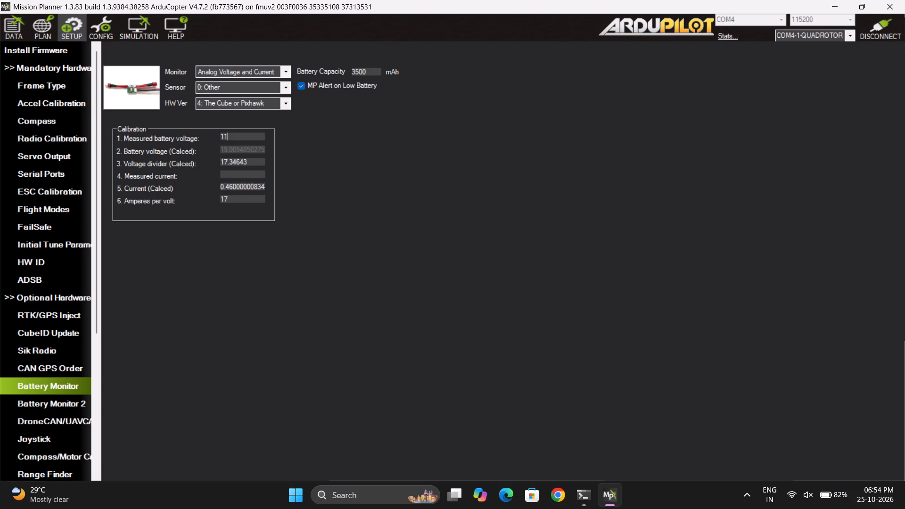
{"action": "type", "text": ".8"}
{"action": "left_click", "coordinate": [302, 347]}
Return to the flight data view to check the battery voltage reading.
{"action": "left_click", "coordinate": [19, 40]}
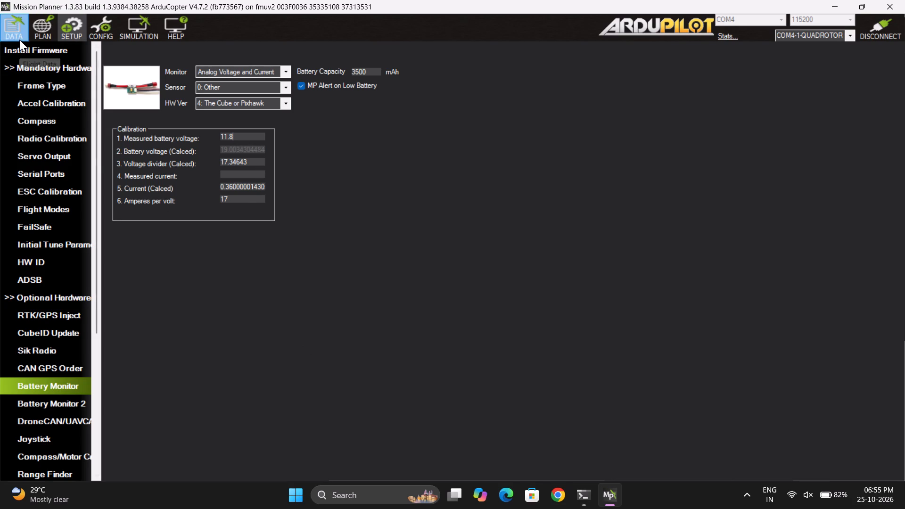
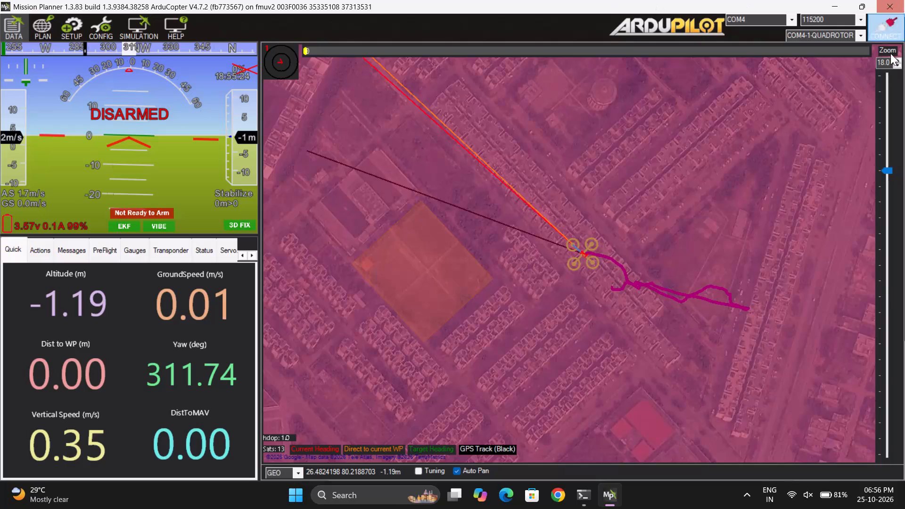
Switch the connection port to AUTO and try to connect to the quadrotor, then cancel the port search.
{"action": "left_click", "coordinate": [796, 22]}
{"action": "left_click", "coordinate": [768, 30]}
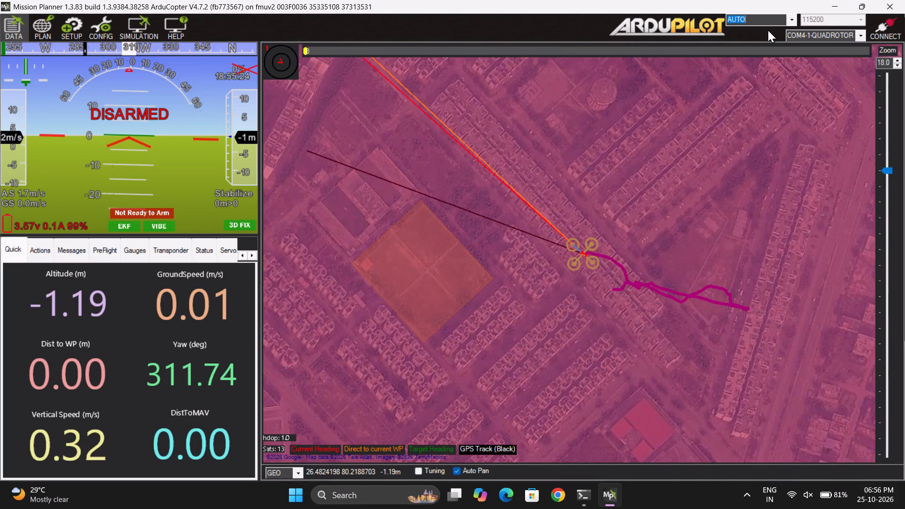
{"action": "left_click", "coordinate": [887, 26]}
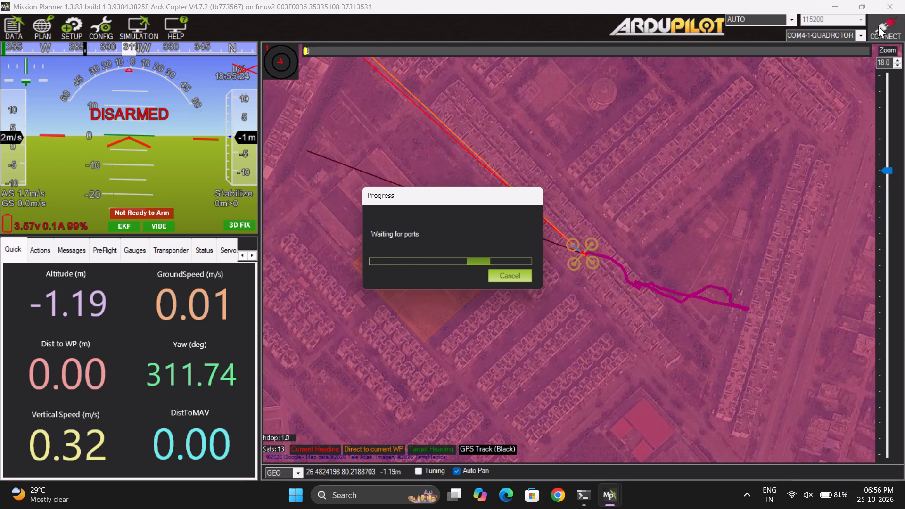
{"action": "left_click", "coordinate": [523, 278]}
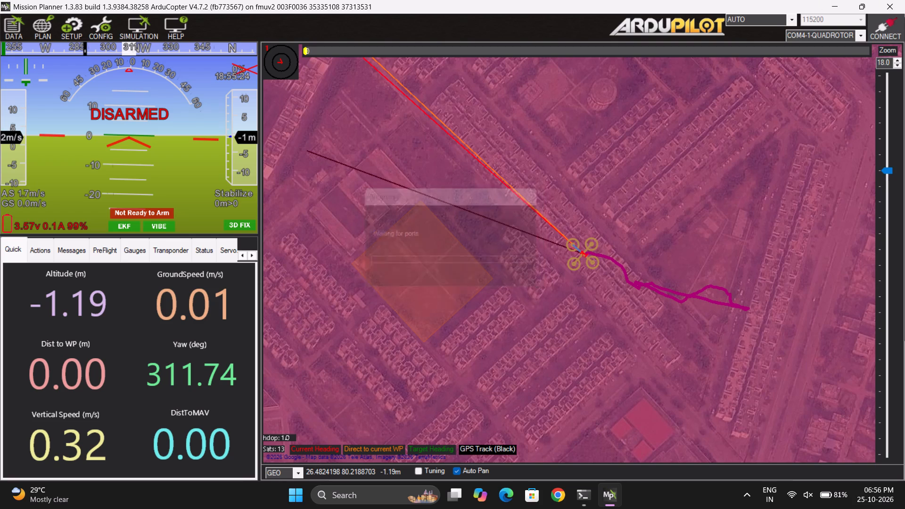
Close Mission Planner and relaunch it from the desktop.
{"action": "left_click", "coordinate": [894, 3]}
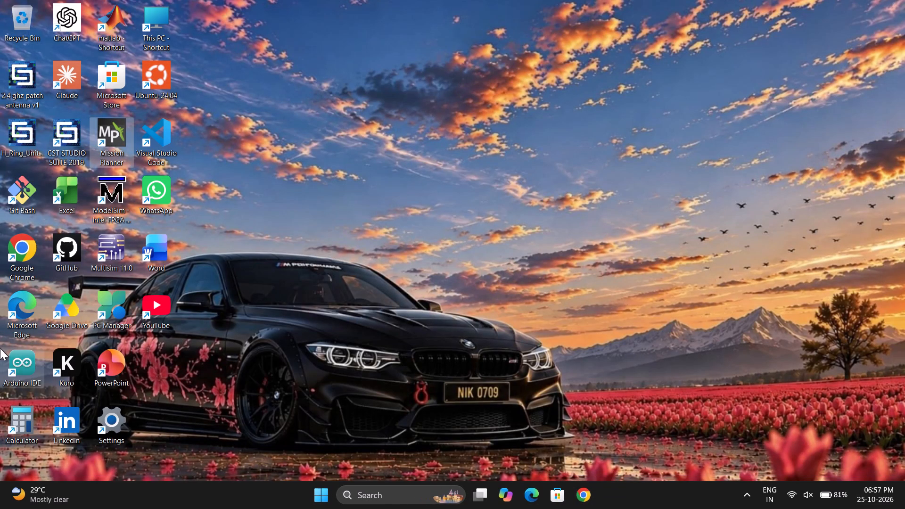
{"action": "double_click", "coordinate": [116, 132]}
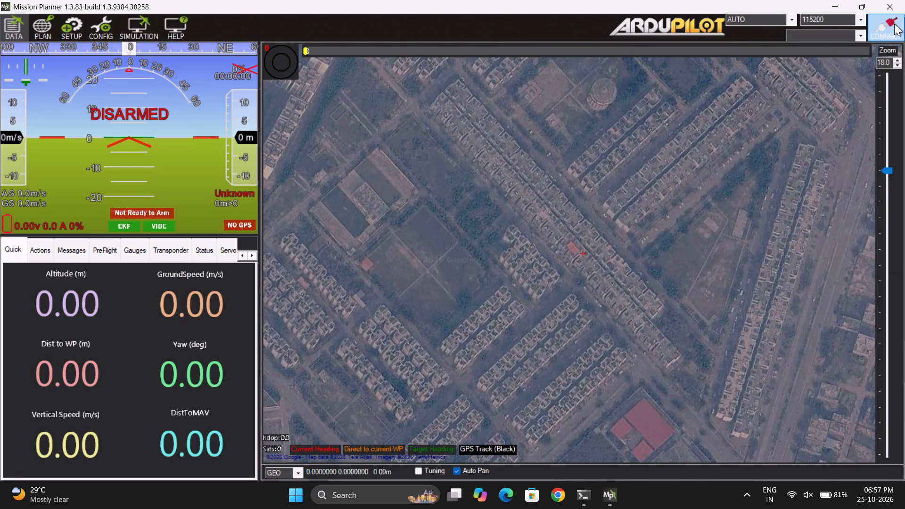
Connect to the quadrotor using the AUTO port at 115200 baud.
{"action": "left_click", "coordinate": [894, 24]}
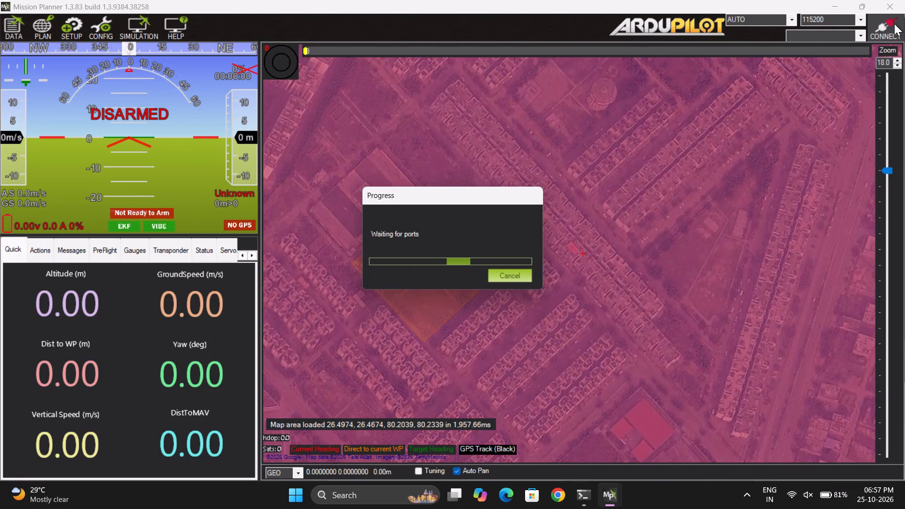
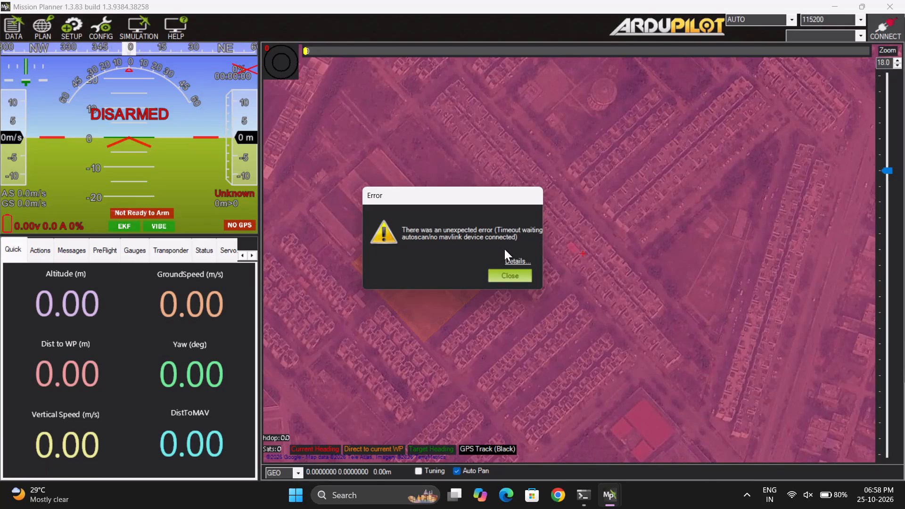
Close the error dialog and retry the connection to the quadrotor on the AUTO port at 115200 baud.
{"action": "left_click", "coordinate": [508, 283]}
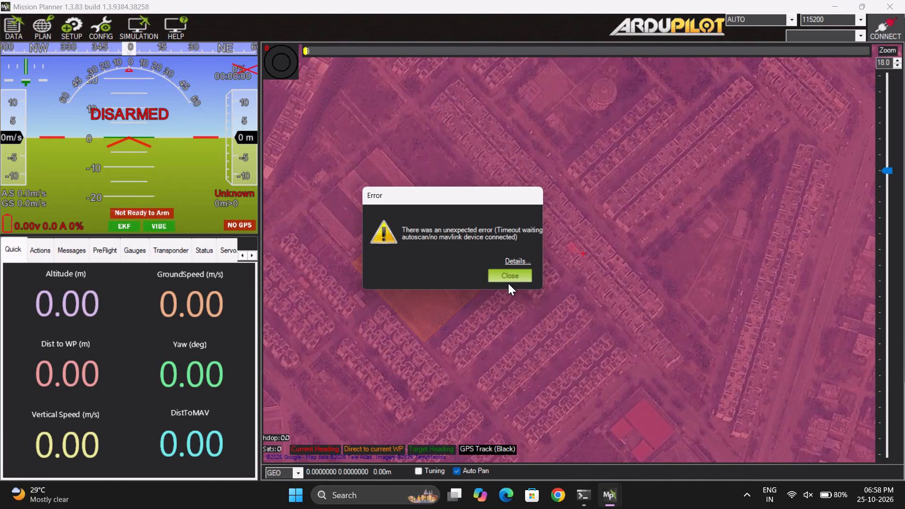
{"action": "left_click", "coordinate": [510, 280]}
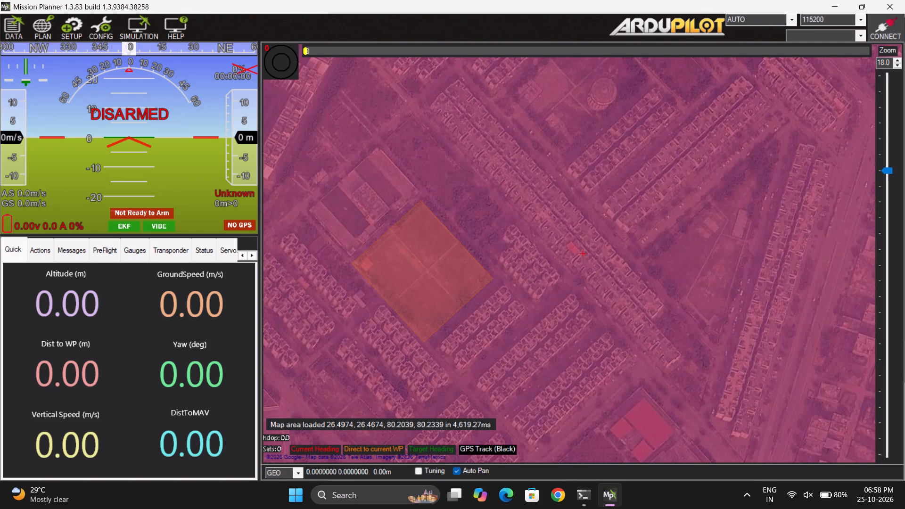
{"action": "left_click", "coordinate": [885, 36]}
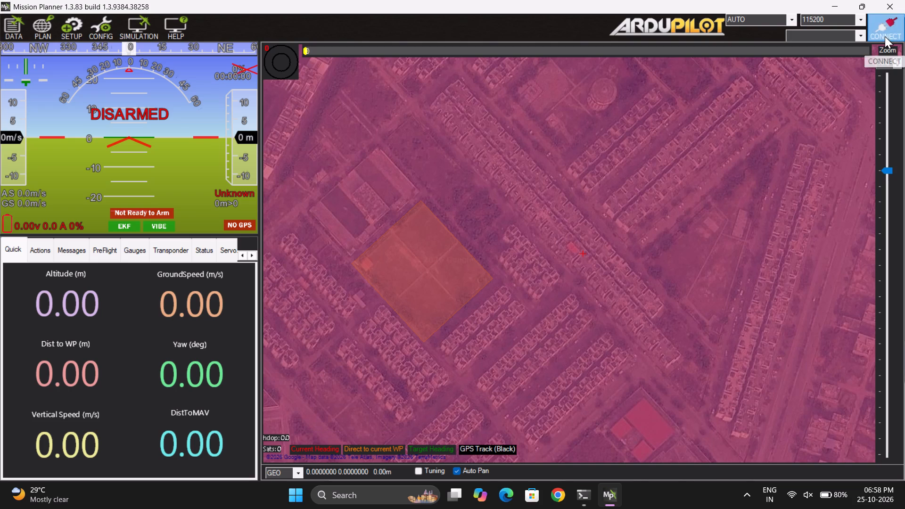
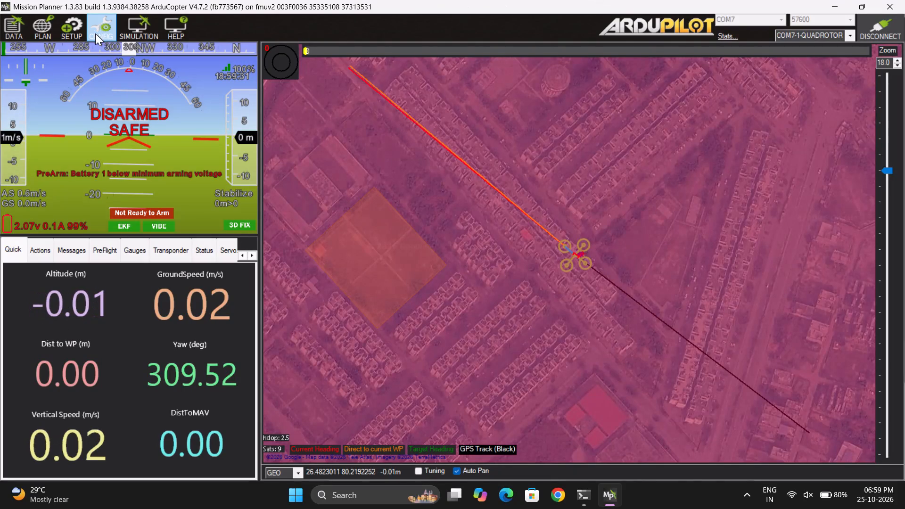
Set the measured battery voltage to 11.8 in the Battery Monitor calibration of the optional hardware setup.
{"action": "left_click", "coordinate": [66, 29]}
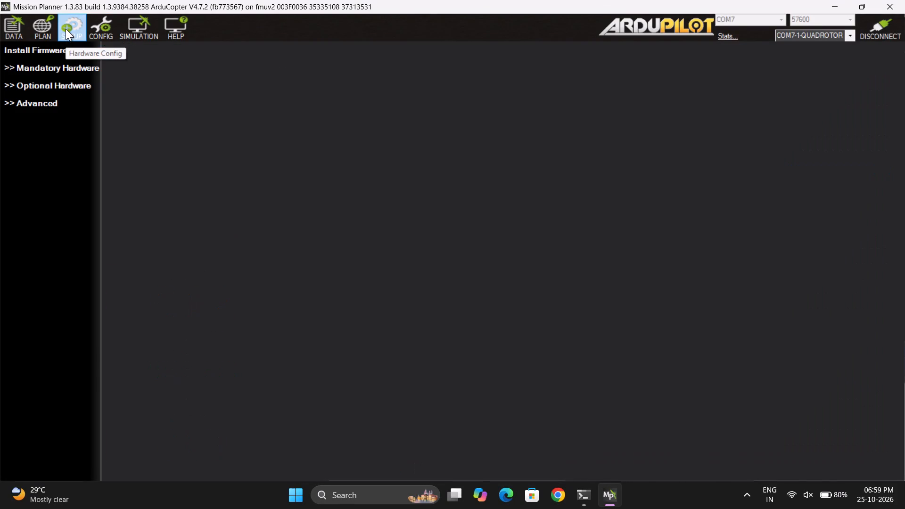
{"action": "left_click", "coordinate": [49, 90]}
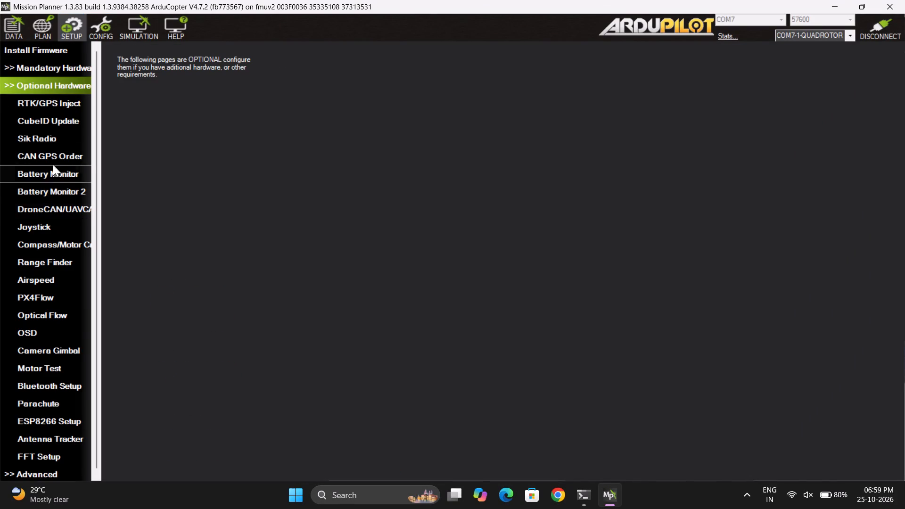
{"action": "left_click", "coordinate": [49, 173]}
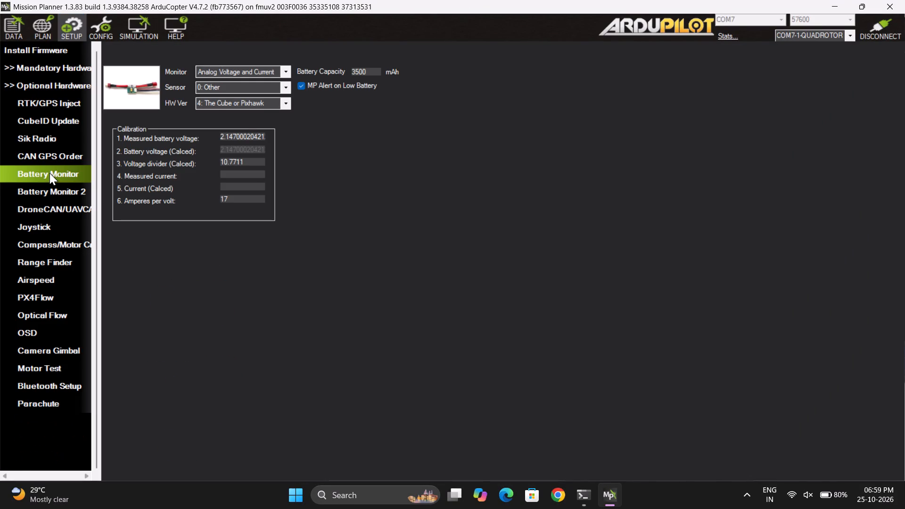
{"action": "left_click", "coordinate": [257, 136]}
{"action": "key", "text": "Right"}
{"action": "key", "text": "Right"}
{"action": "key", "text": "Right"}
{"action": "key", "text": "Right"}
{"action": "key", "text": "Right"}
{"action": "key", "text": "Right"}
{"action": "key", "text": "Right"}
{"action": "key", "text": "Right"}
{"action": "key", "text": "Right"}
{"action": "key", "text": "Right"}
{"action": "key", "text": "Right"}
{"action": "key", "text": "Right"}
{"action": "key", "text": "Right"}
{"action": "key", "text": "Right"}
{"action": "key", "text": "Right"}
{"action": "key", "text": "Right"}
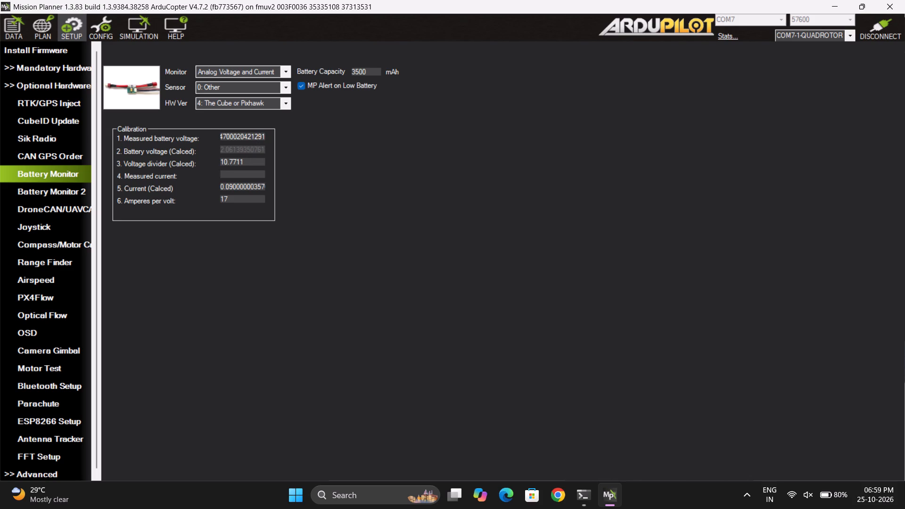
{"action": "key", "text": "BackSpace"}
{"action": "key", "text": "BackSpace"}
{"action": "key", "text": "BackSpace"}
{"action": "key", "text": "BackSpace"}
{"action": "key", "text": "BackSpace"}
{"action": "key", "text": "BackSpace"}
{"action": "key", "text": "BackSpace"}
{"action": "key", "text": "BackSpace"}
{"action": "key", "text": "BackSpace"}
{"action": "key", "text": "BackSpace"}
{"action": "key", "text": "BackSpace"}
{"action": "key", "text": "BackSpace"}
{"action": "key", "text": "BackSpace"}
{"action": "key", "text": "BackSpace"}
{"action": "key", "text": "BackSpace"}
{"action": "key", "text": "BackSpace"}
{"action": "key", "text": "BackSpace"}
{"action": "key", "text": "BackSpace"}
{"action": "key", "text": "BackSpace"}
{"action": "key", "text": "BackSpace"}
{"action": "type", "text": "11.8"}
{"action": "left_click", "coordinate": [394, 242]}
Return to the flight data view to check the battery voltage reading.
{"action": "left_click", "coordinate": [18, 34]}
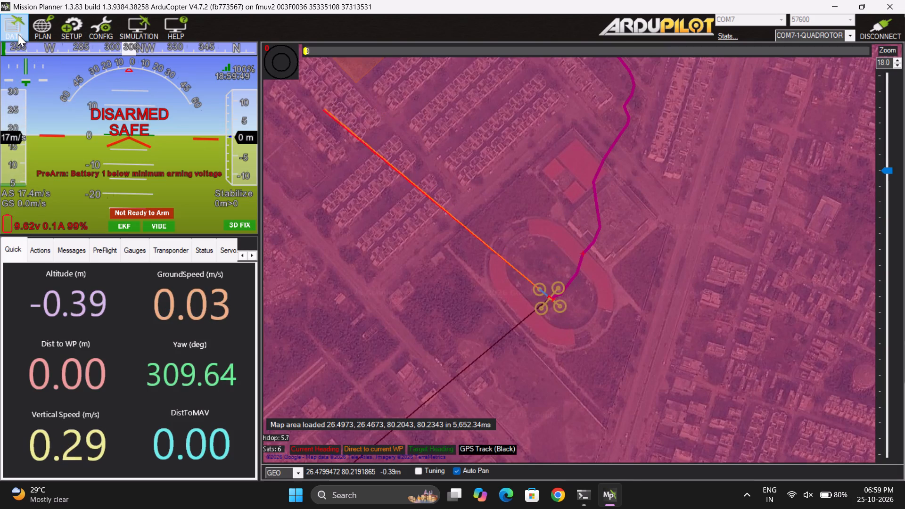
Reopen the Battery Monitor calibration and set the measured battery voltage to 11.8 again.
{"action": "left_click", "coordinate": [76, 29]}
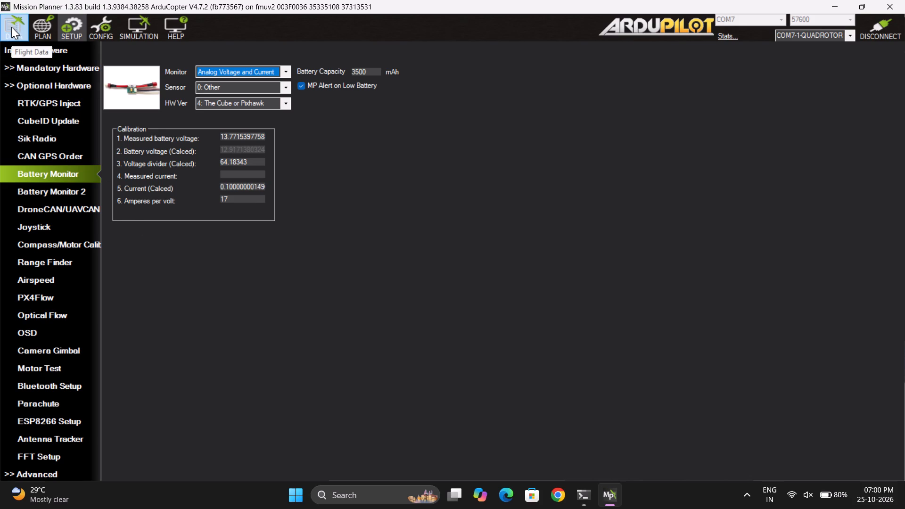
{"action": "left_click", "coordinate": [264, 136]}
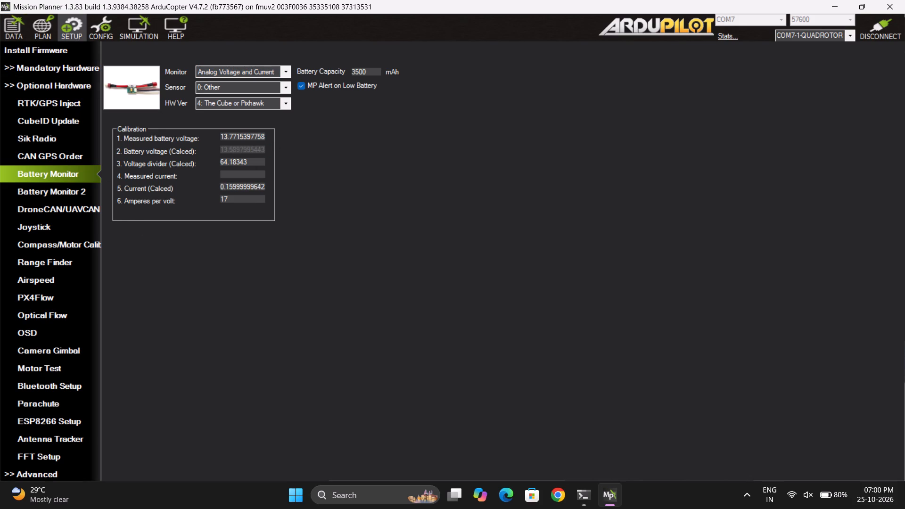
{"action": "left_click", "coordinate": [264, 136]}
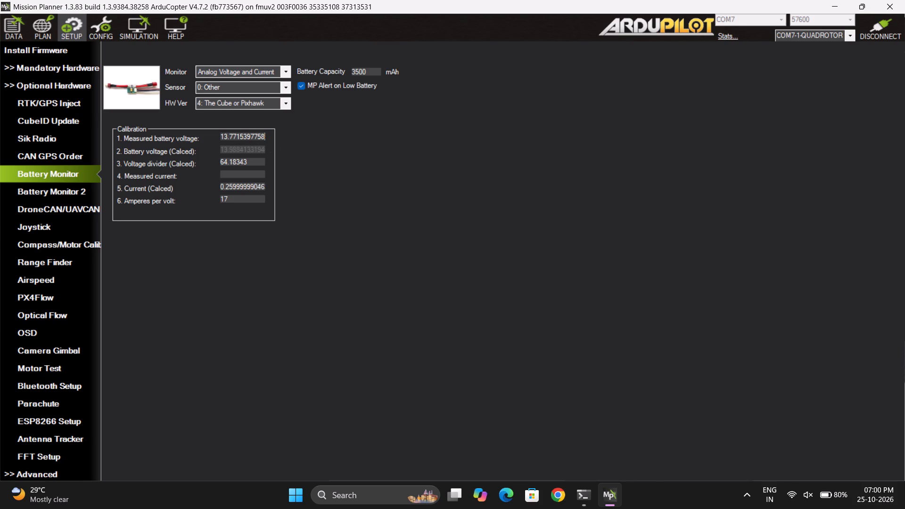
{"action": "left_click", "coordinate": [264, 136]}
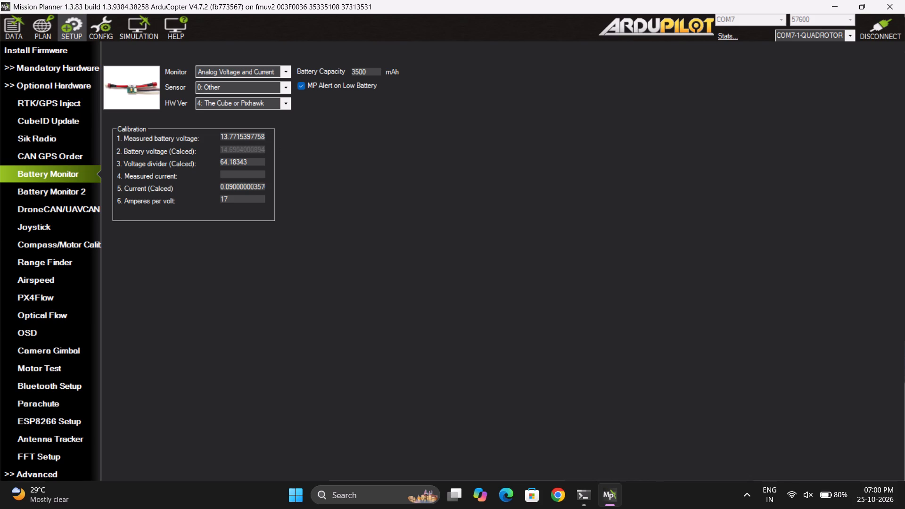
{"action": "left_click", "coordinate": [264, 136]}
{"action": "key", "text": "BackSpace"}
{"action": "key", "text": "BackSpace"}
{"action": "key", "text": "BackSpace"}
{"action": "key", "text": "BackSpace"}
{"action": "key", "text": "BackSpace"}
{"action": "key", "text": "BackSpace"}
{"action": "key", "text": "BackSpace"}
{"action": "key", "text": "BackSpace"}
{"action": "key", "text": "BackSpace"}
{"action": "key", "text": "BackSpace"}
{"action": "key", "text": "BackSpace"}
{"action": "key", "text": "BackSpace"}
{"action": "key", "text": "BackSpace"}
{"action": "key", "text": "BackSpace"}
{"action": "key", "text": "BackSpace"}
{"action": "key", "text": "BackSpace"}
{"action": "key", "text": "BackSpace"}
{"action": "key", "text": "BackSpace"}
{"action": "key", "text": "BackSpace"}
{"action": "key", "text": "BackSpace"}
{"action": "key", "text": "1"}
{"action": "key", "text": "Right"}
{"action": "key", "text": "Right"}
{"action": "key", "text": "Right"}
{"action": "key", "text": "Right"}
{"action": "key", "text": "Right"}
{"action": "key", "text": "Right"}
{"action": "key", "text": "Right"}
{"action": "key", "text": "Right"}
{"action": "key", "text": "Right"}
{"action": "key", "text": "Right"}
{"action": "key", "text": "Right"}
{"action": "key", "text": "Right"}
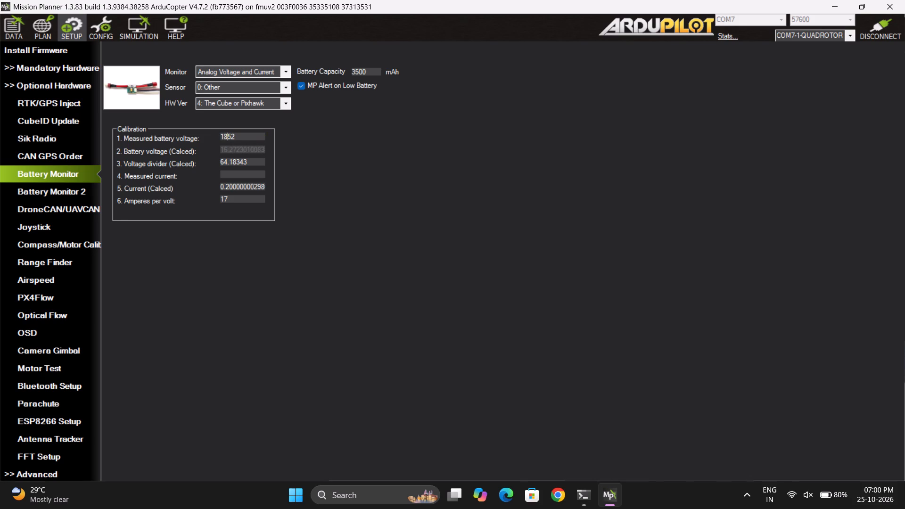
{"action": "key", "text": "BackSpace"}
{"action": "key", "text": "BackSpace"}
{"action": "key", "text": "BackSpace"}
{"action": "key", "text": "BackSpace"}
{"action": "key", "text": "BackSpace"}
{"action": "key", "text": "BackSpace"}
{"action": "key", "text": "BackSpace"}
{"action": "key", "text": "BackSpace"}
{"action": "key", "text": "BackSpace"}
{"action": "key", "text": "BackSpace"}
{"action": "key", "text": "BackSpace"}
{"action": "key", "text": "BackSpace"}
{"action": "key", "text": "BackSpace"}
{"action": "key", "text": "BackSpace"}
{"action": "key", "text": "BackSpace"}
{"action": "type", "text": "11.8"}
{"action": "left_click", "coordinate": [328, 359]}
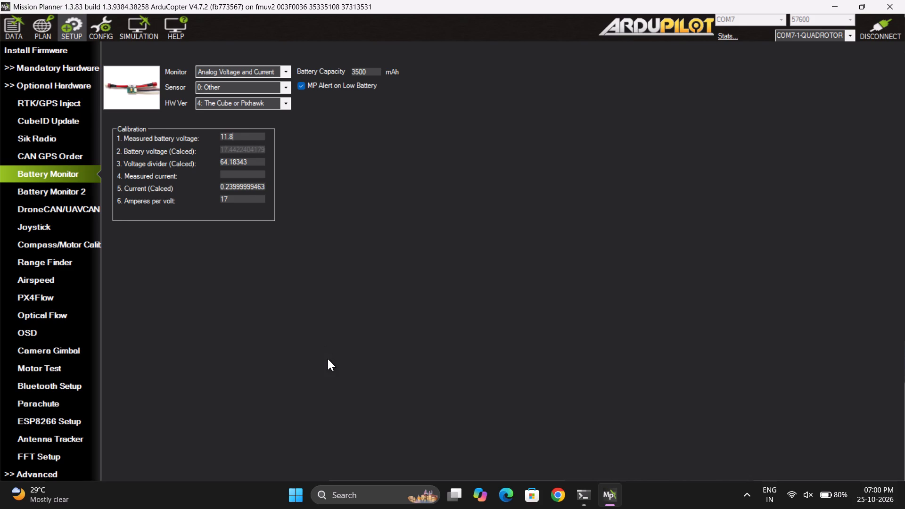
Go back to the flight data view to check the recalibrated battery voltage.
{"action": "left_click", "coordinate": [0, 25]}
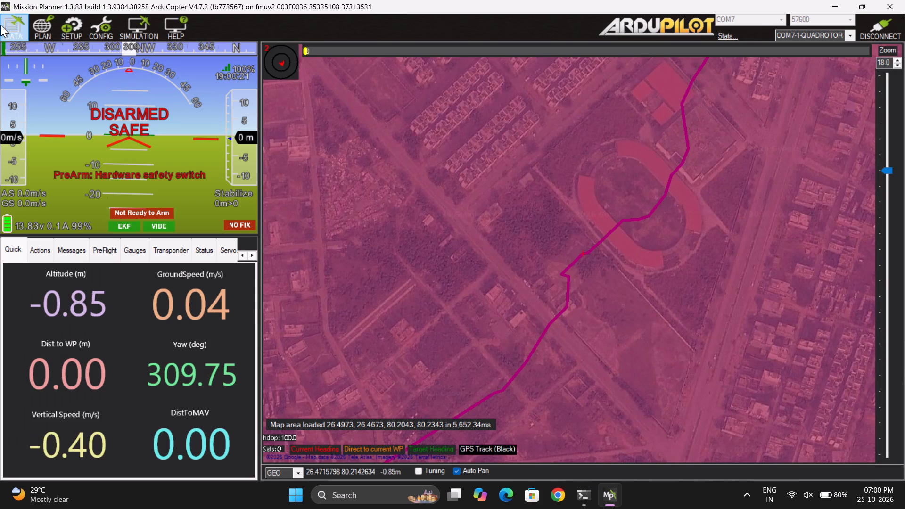